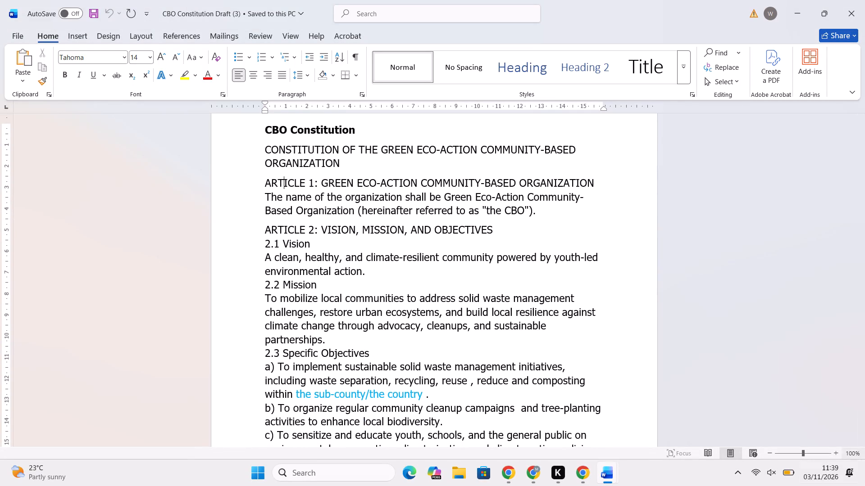
# Review the opening articles of the CBO constitution draft, from the organization's name through the specific objectives.
pyautogui.click(860, 443)
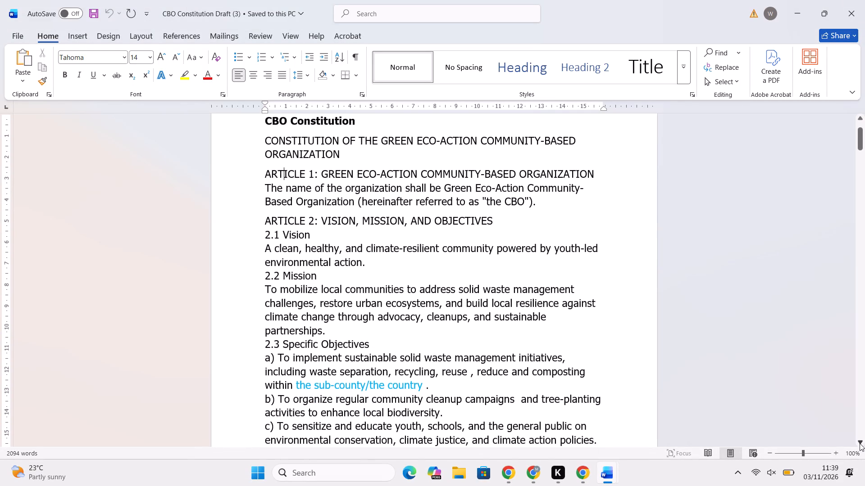
pyautogui.click(860, 443)
pyautogui.click(860, 443)
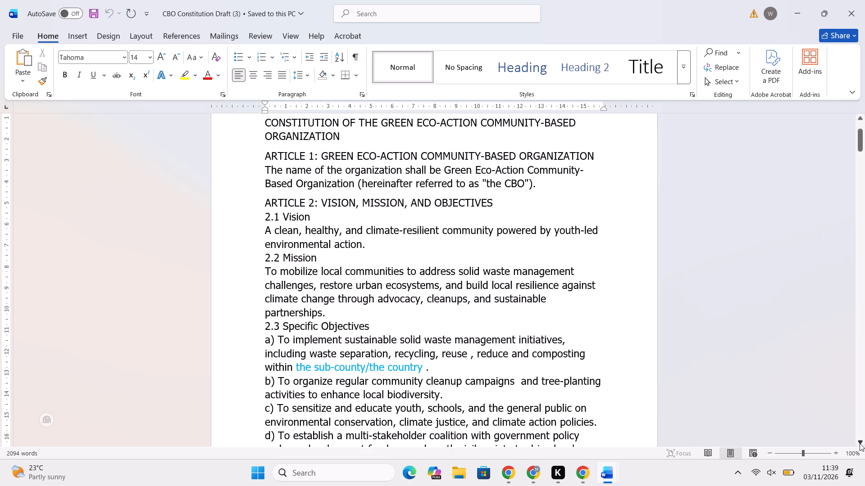
# Read through the constitution draft's opening articles, covering the vision, mission, specific objectives and membership eligibility.
pyautogui.tripleClick(860, 443)
pyautogui.tripleClick(860, 443)
pyautogui.click(860, 443)
pyautogui.tripleClick(860, 443)
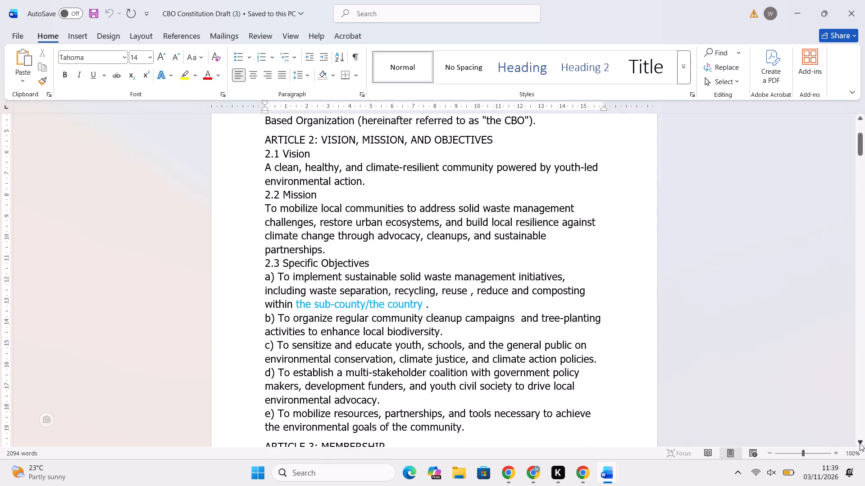
pyautogui.tripleClick(860, 443)
pyautogui.tripleClick(860, 443)
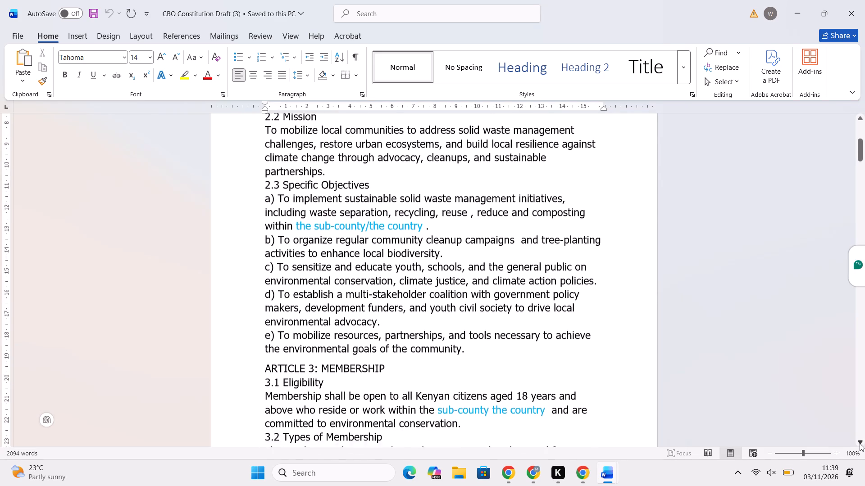
pyautogui.tripleClick(860, 443)
pyautogui.tripleClick(860, 443)
pyautogui.tripleClick(860, 443)
pyautogui.click(860, 443)
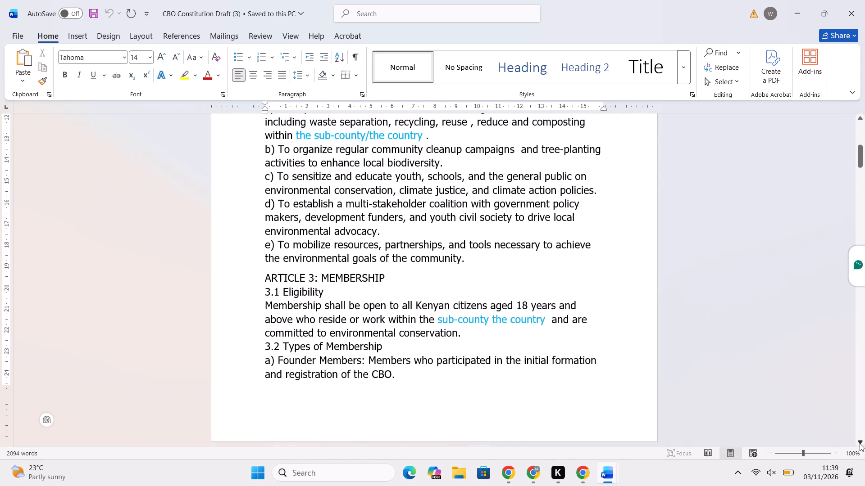
pyautogui.tripleClick(860, 443)
pyautogui.tripleClick(860, 443)
pyautogui.tripleClick(860, 443)
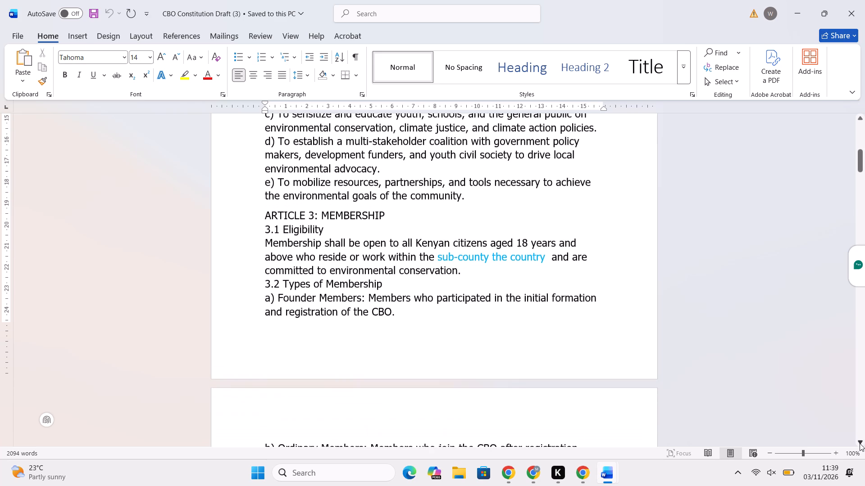
# Review Article 3's provisions on membership types, admission procedures and termination of membership.
pyautogui.tripleClick(860, 443)
pyautogui.tripleClick(860, 443)
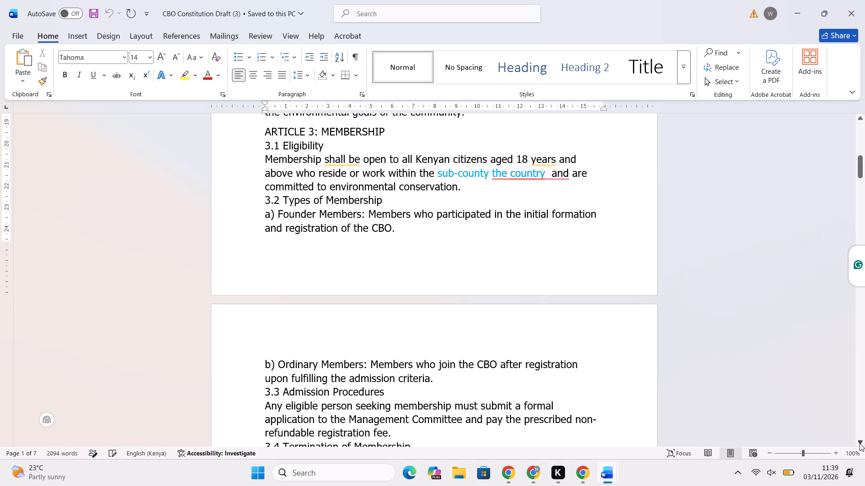
pyautogui.tripleClick(860, 443)
pyautogui.click(860, 443)
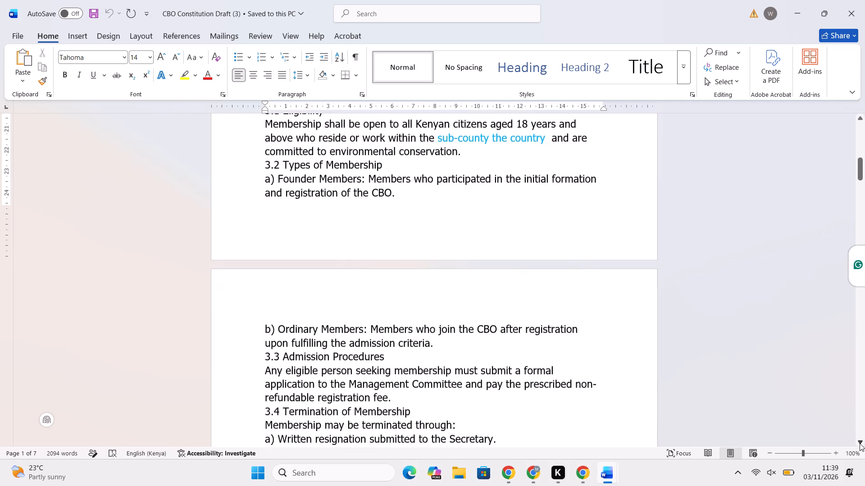
pyautogui.doubleClick(860, 443)
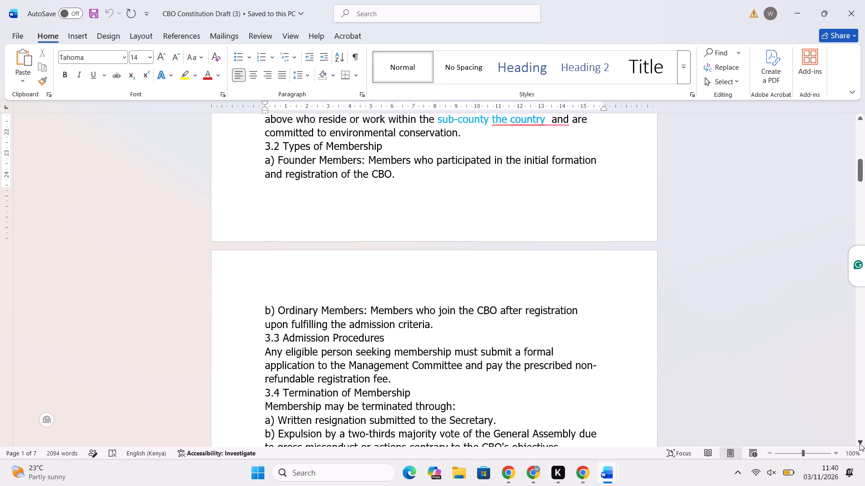
pyautogui.tripleClick(860, 443)
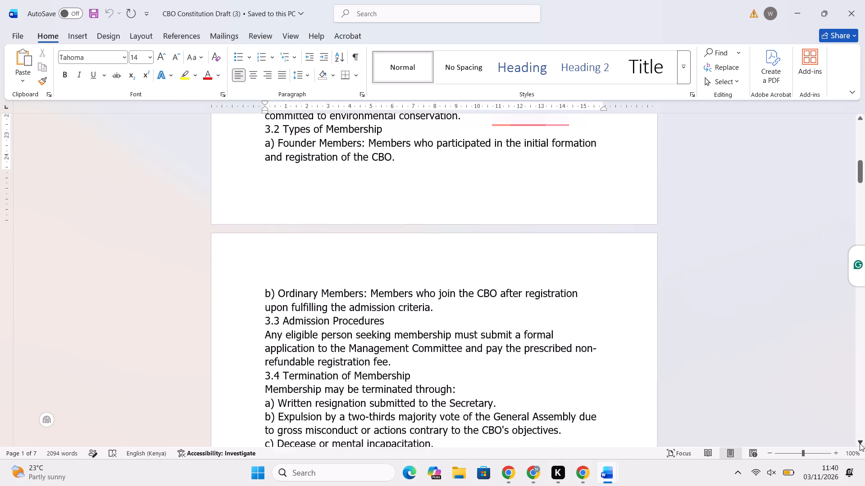
pyautogui.tripleClick(860, 443)
pyautogui.click(860, 443)
pyautogui.tripleClick(860, 443)
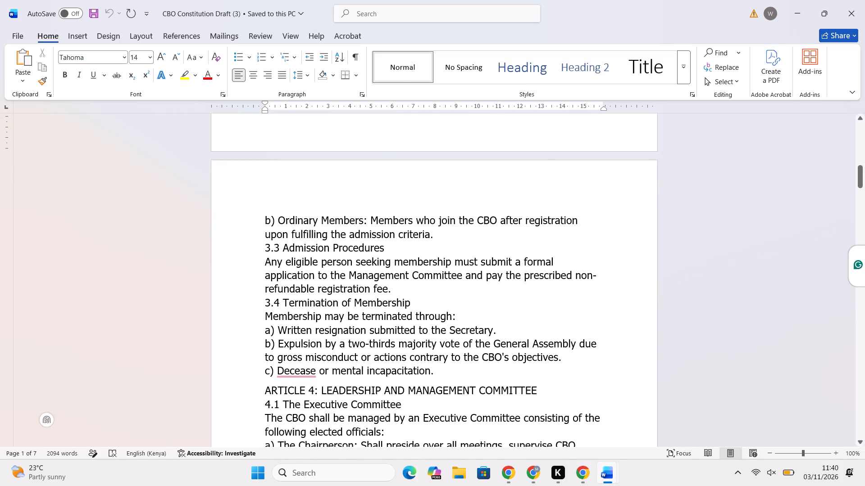
pyautogui.tripleClick(861, 439)
pyautogui.tripleClick(861, 439)
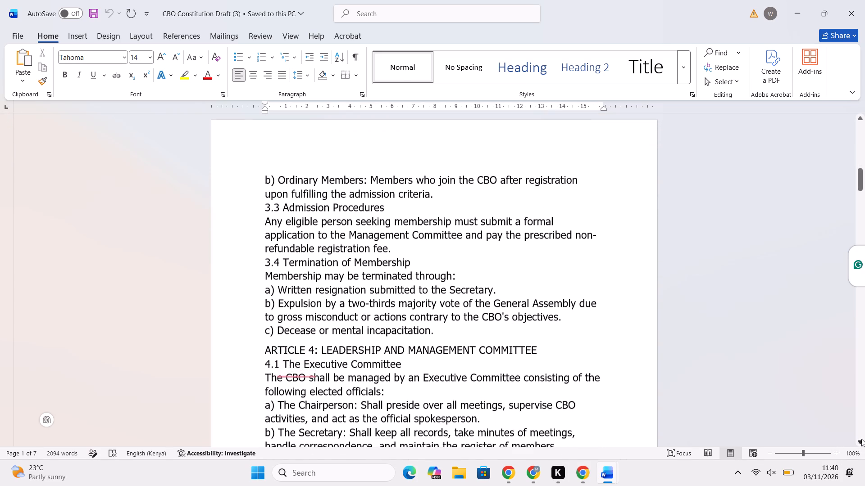
pyautogui.click(861, 439)
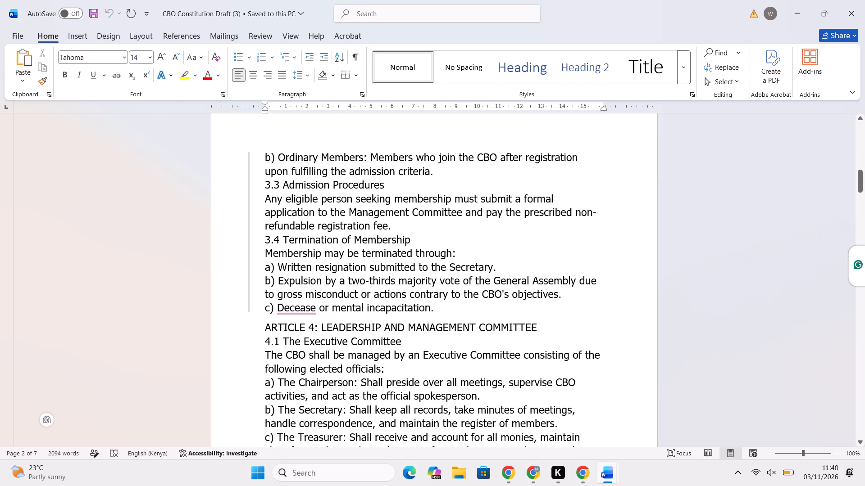
# Read Article 4 on leadership, covering the Executive Committee's officials, term of office and duties.
pyautogui.tripleClick(862, 442)
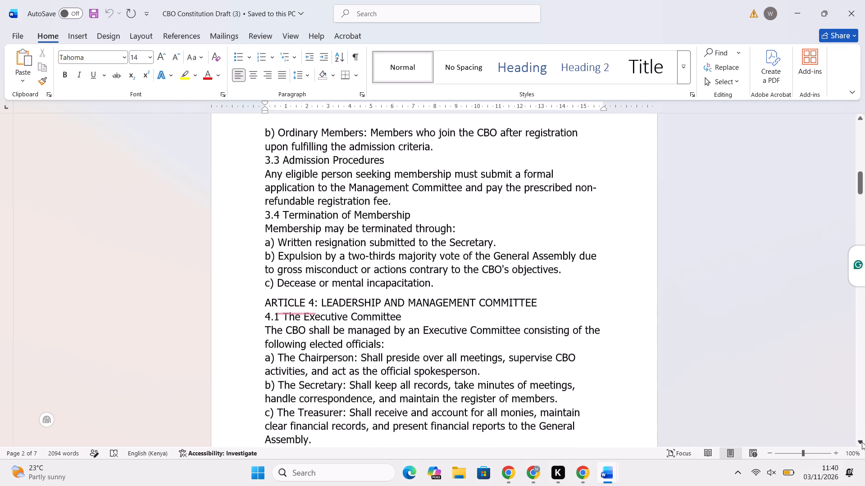
pyautogui.tripleClick(862, 442)
pyautogui.doubleClick(862, 442)
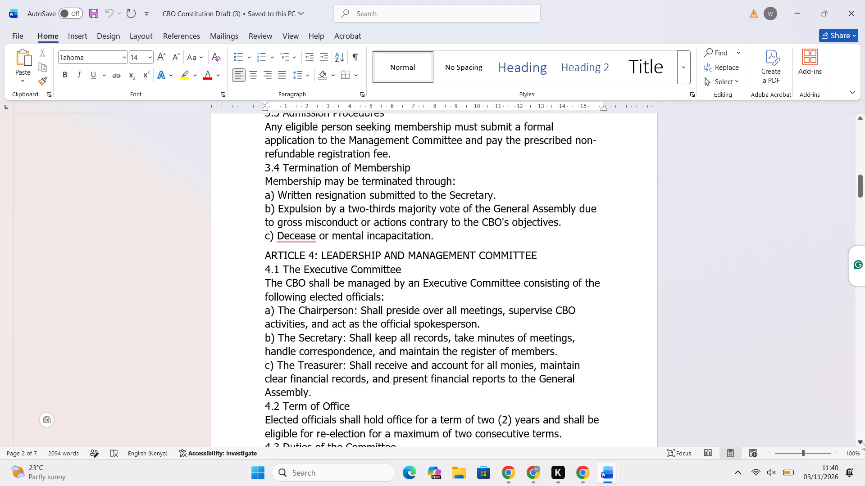
pyautogui.tripleClick(862, 442)
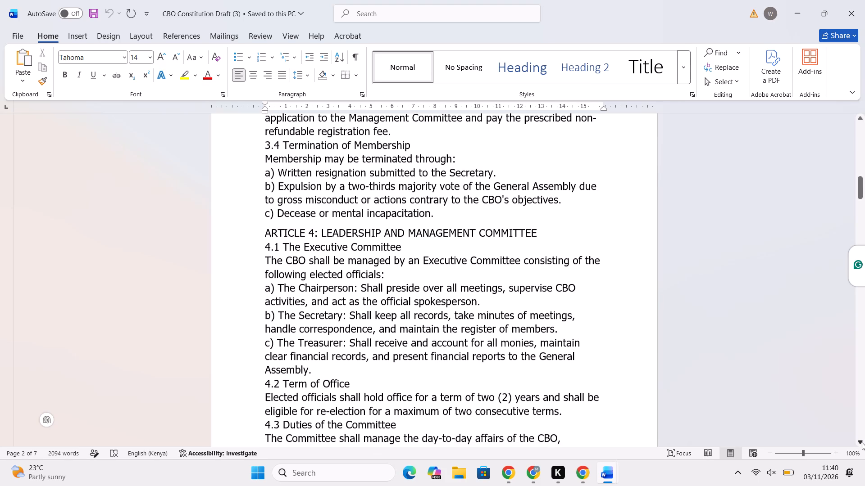
pyautogui.doubleClick(862, 442)
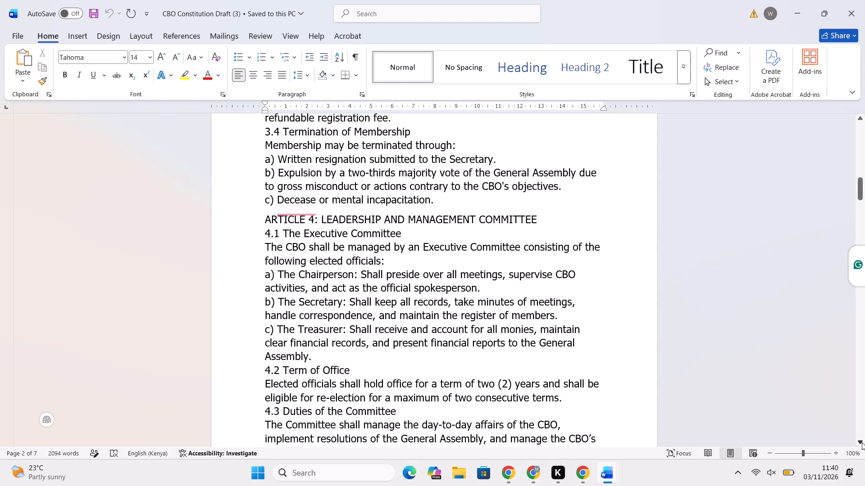
pyautogui.tripleClick(862, 442)
pyautogui.doubleClick(862, 442)
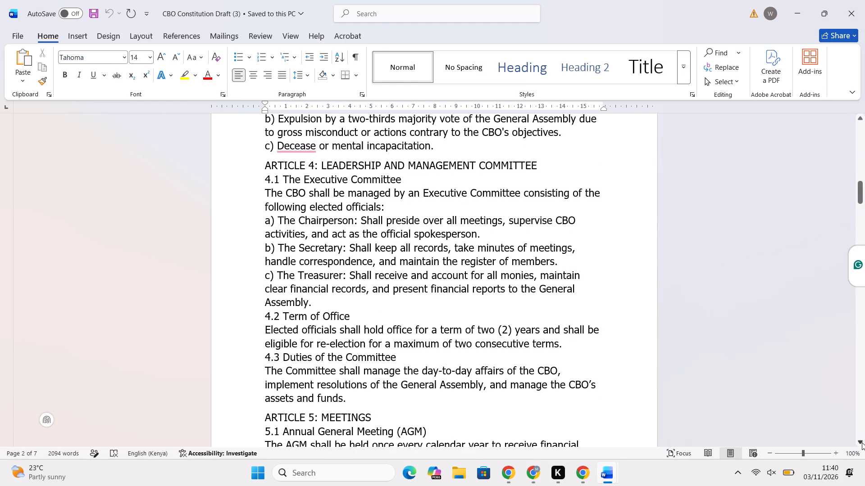
pyautogui.click(862, 442)
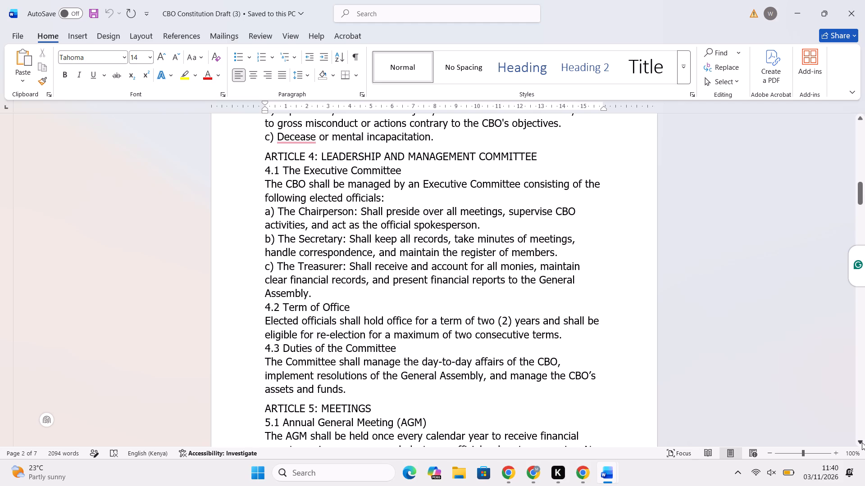
pyautogui.tripleClick(862, 442)
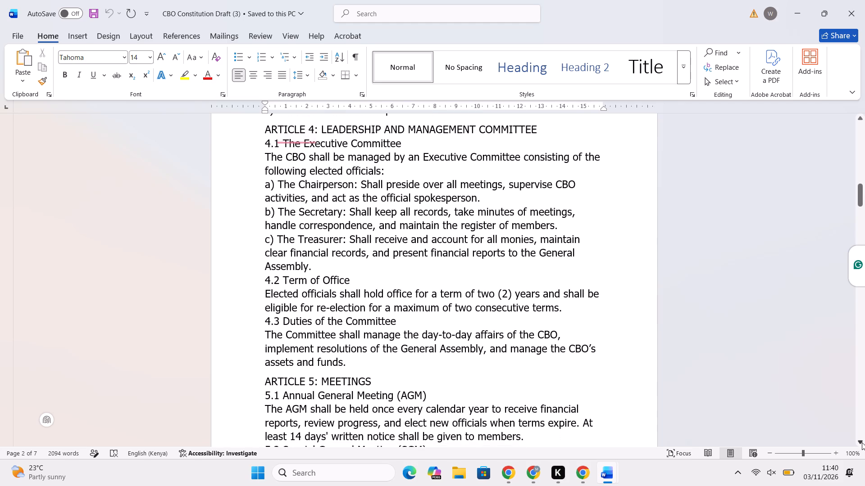
pyautogui.click(862, 442)
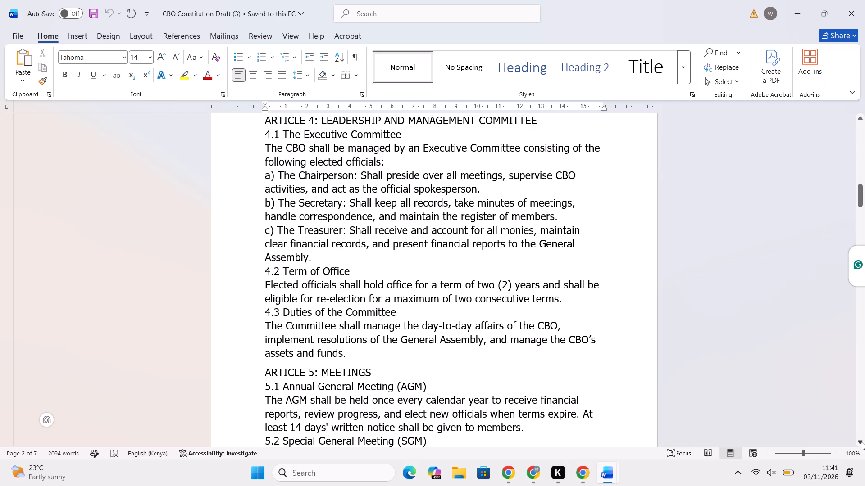
pyautogui.click(862, 442)
pyautogui.doubleClick(862, 442)
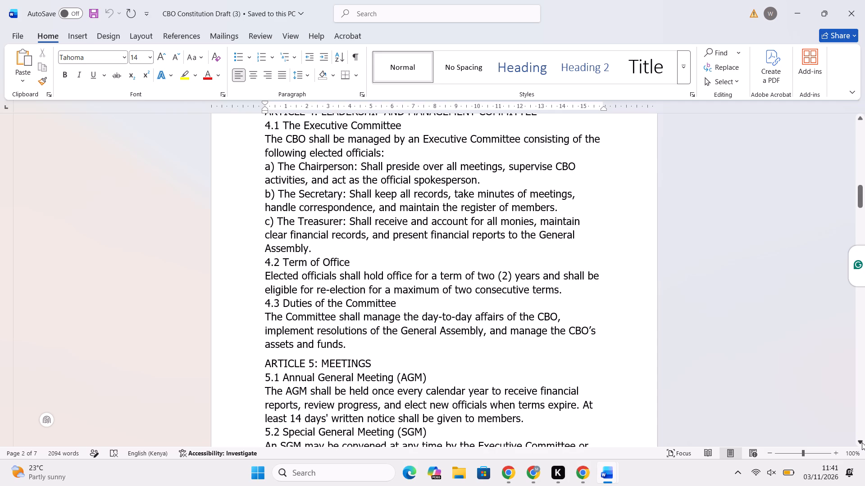
pyautogui.click(862, 442)
pyautogui.doubleClick(862, 442)
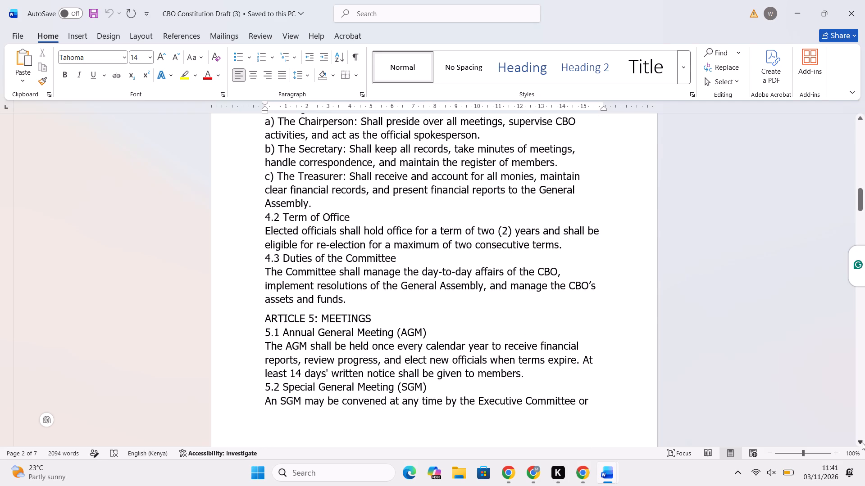
# Review Article 5 on meetings, covering the Annual General Meeting, Special General Meeting and quorum clauses.
pyautogui.click(862, 442)
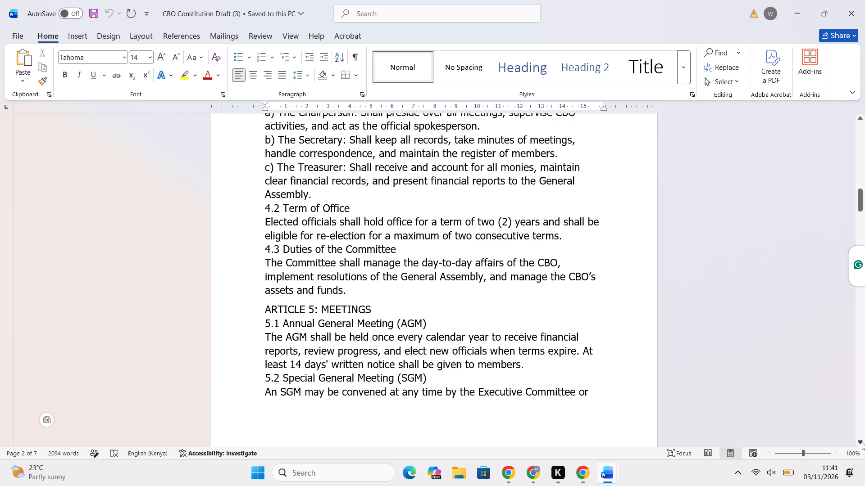
pyautogui.tripleClick(862, 442)
pyautogui.click(862, 442)
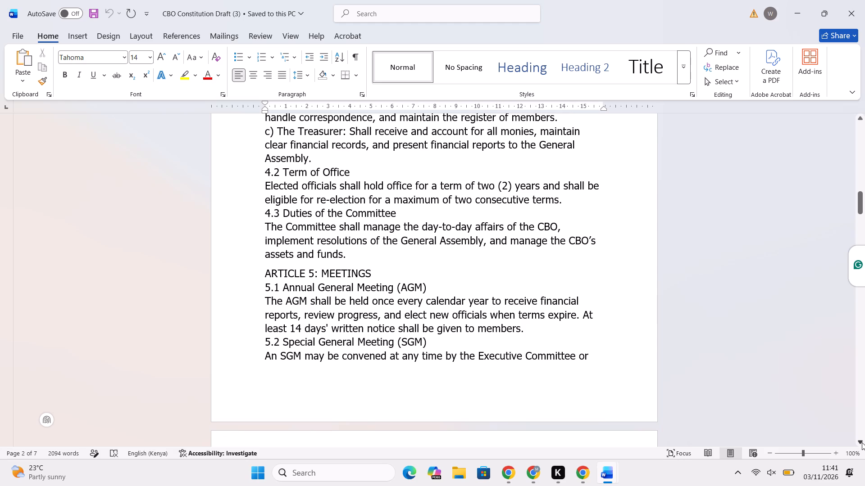
pyautogui.doubleClick(862, 442)
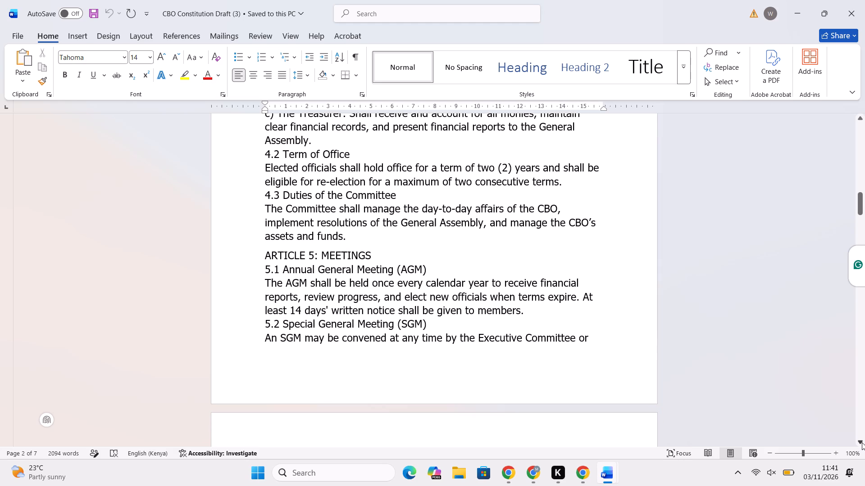
pyautogui.click(862, 442)
pyautogui.click(862, 442)
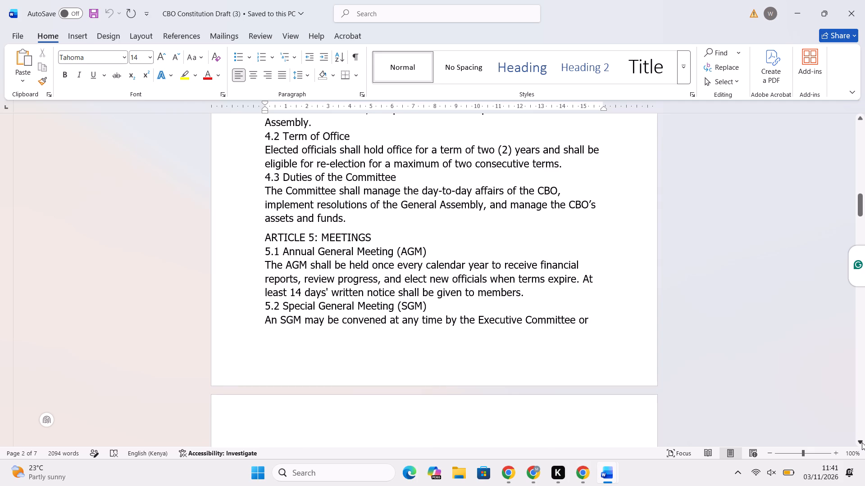
pyautogui.click(862, 442)
pyautogui.click(862, 442)
pyautogui.click(862, 442)
pyautogui.tripleClick(862, 442)
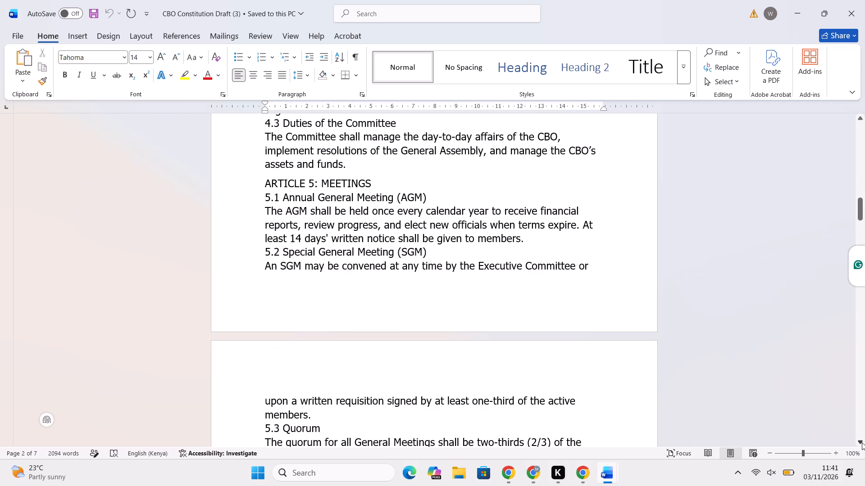
pyautogui.tripleClick(862, 442)
pyautogui.tripleClick(862, 442)
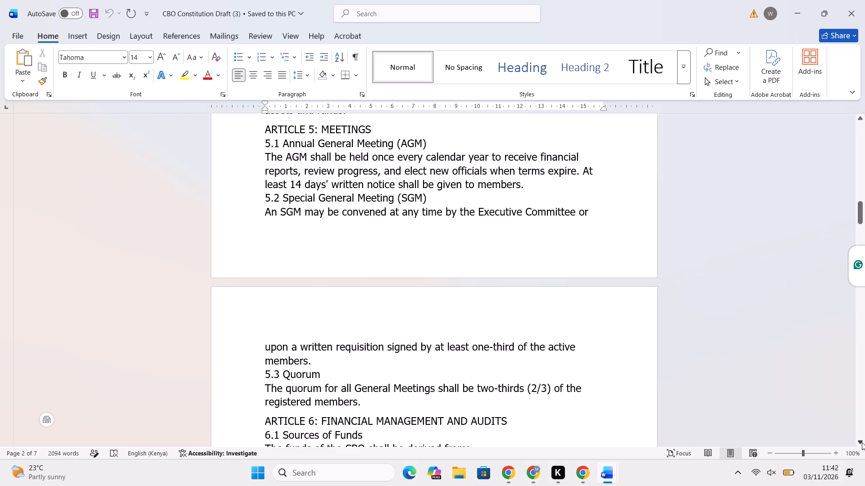
pyautogui.click(862, 442)
pyautogui.click(862, 442)
pyautogui.click(862, 442)
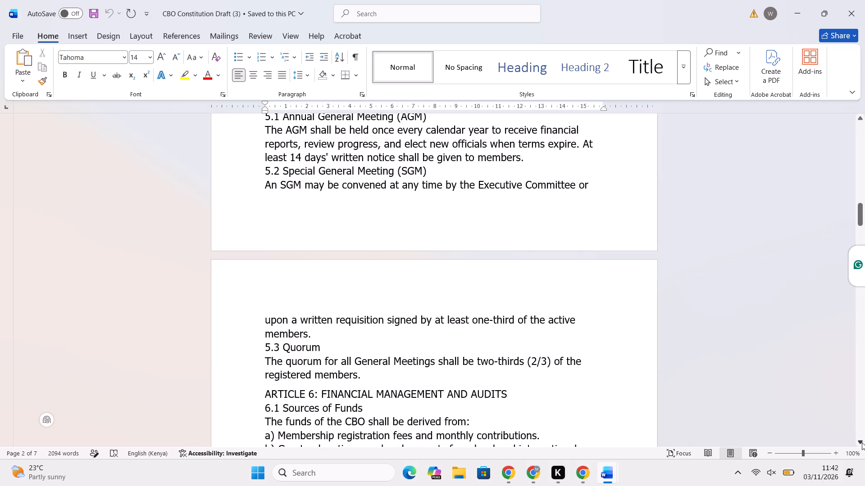
pyautogui.doubleClick(862, 442)
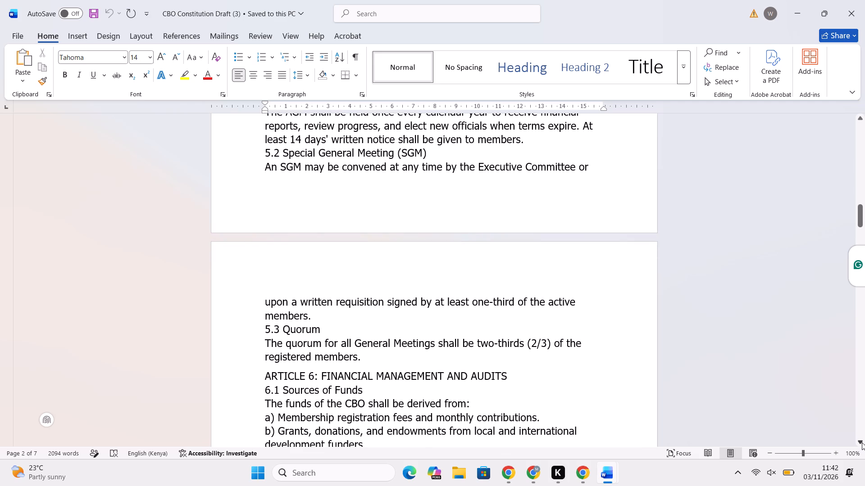
pyautogui.click(862, 442)
pyautogui.click(862, 442)
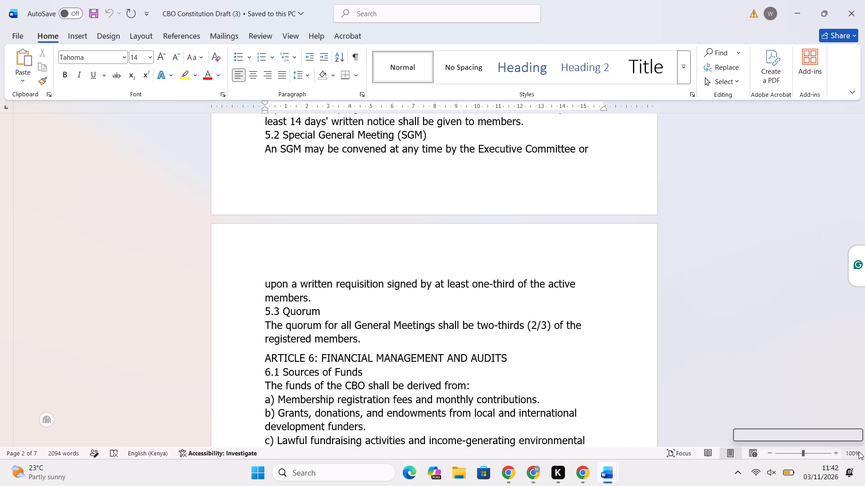
# Read Article 6 on financial management and audits, covering sources of funds, bank account, financial year and audit clauses.
pyautogui.click(824, 403)
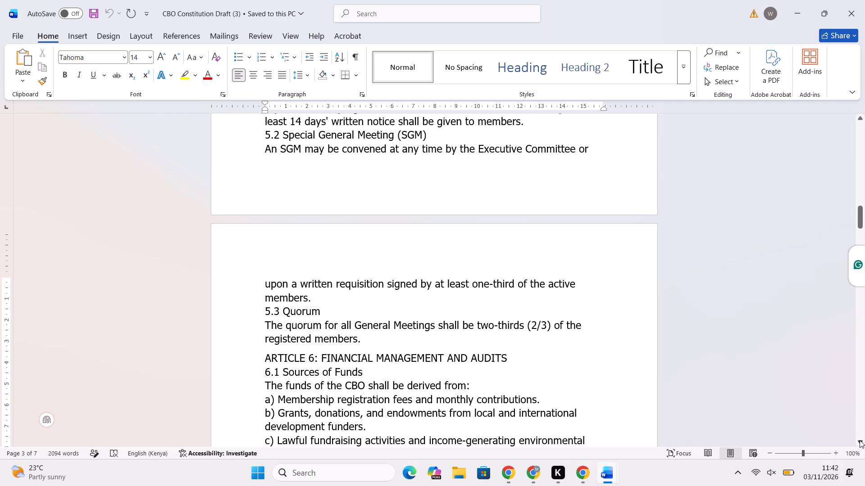
pyautogui.click(860, 440)
pyautogui.tripleClick(860, 440)
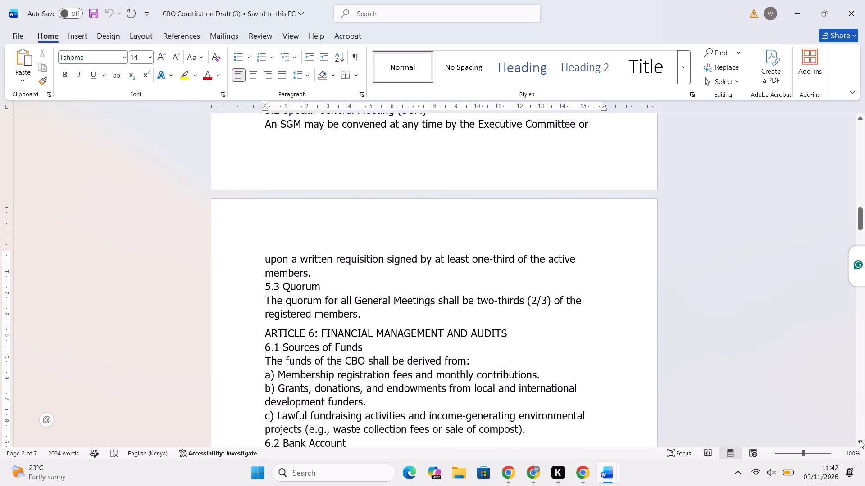
pyautogui.tripleClick(860, 440)
pyautogui.tripleClick(860, 440)
pyautogui.click(860, 440)
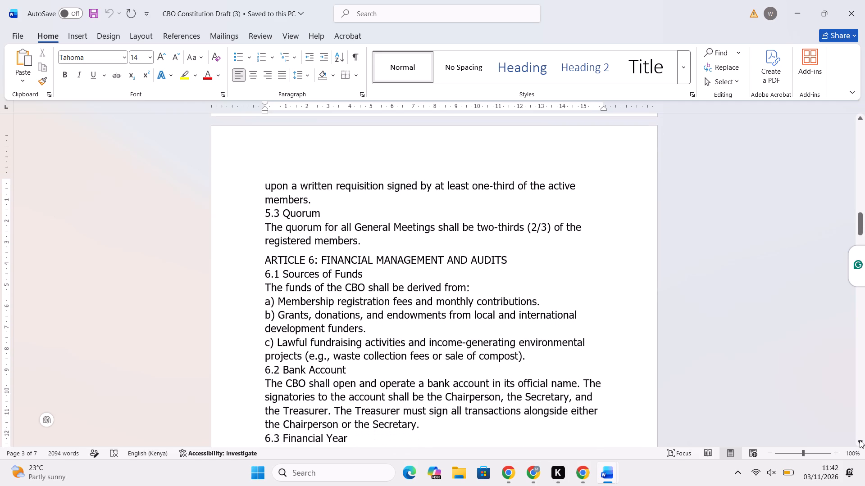
pyautogui.tripleClick(860, 440)
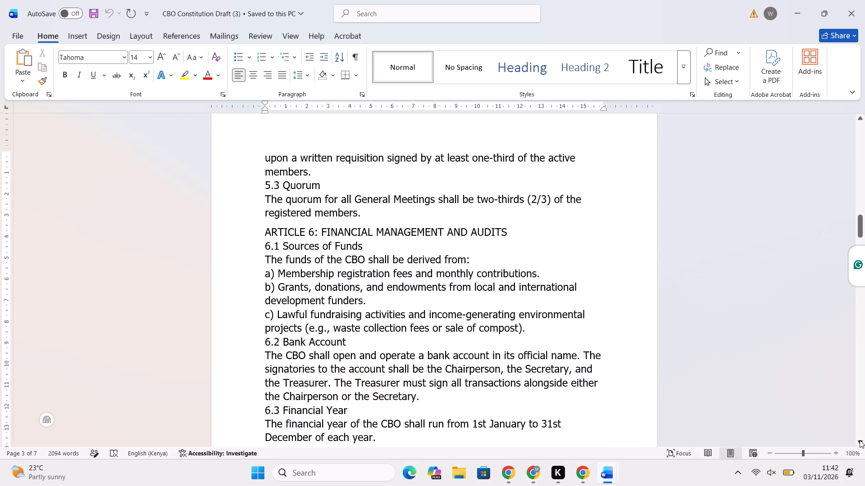
pyautogui.tripleClick(860, 440)
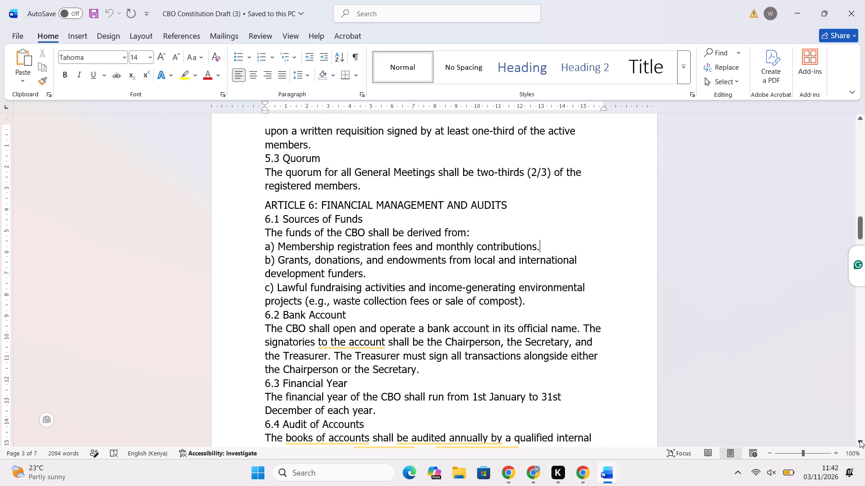
pyautogui.click(860, 440)
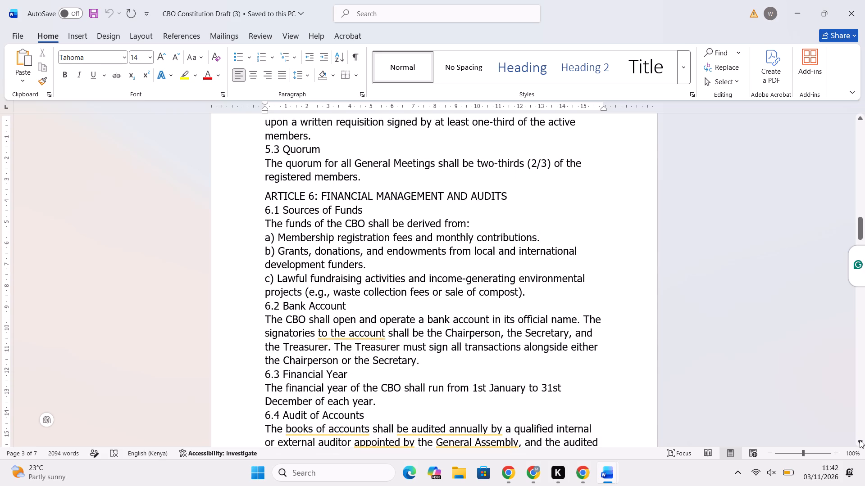
pyautogui.tripleClick(860, 440)
pyautogui.click(860, 440)
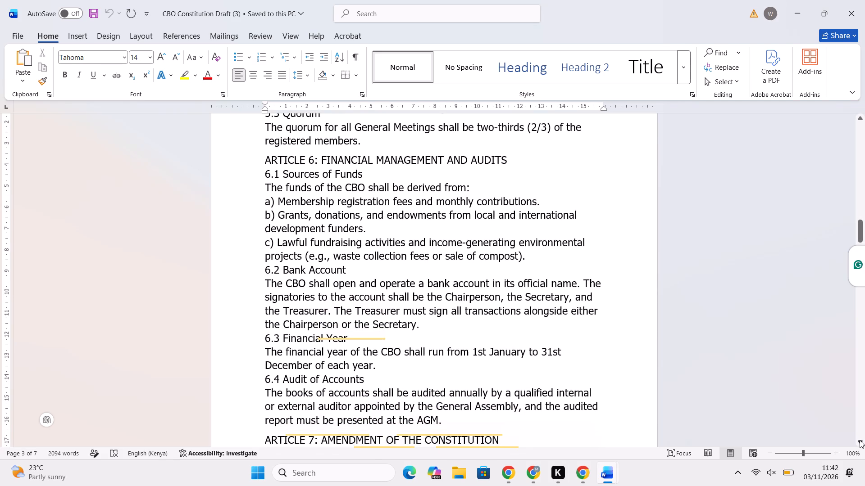
pyautogui.doubleClick(860, 440)
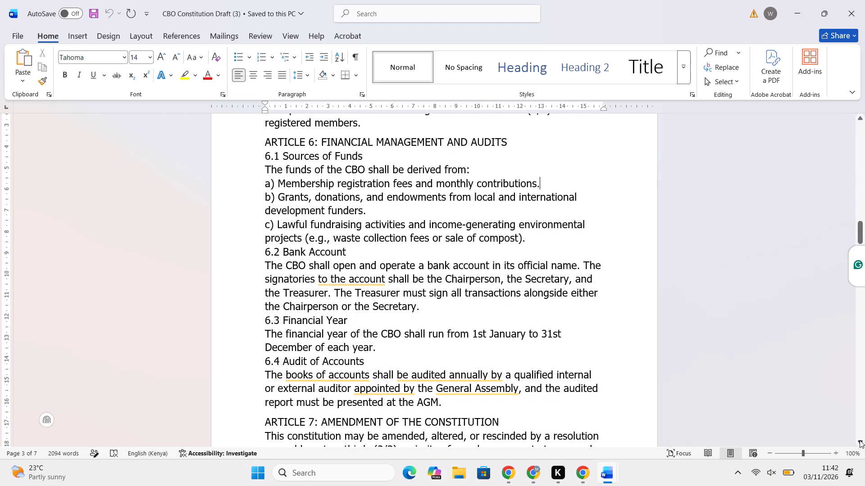
pyautogui.doubleClick(860, 440)
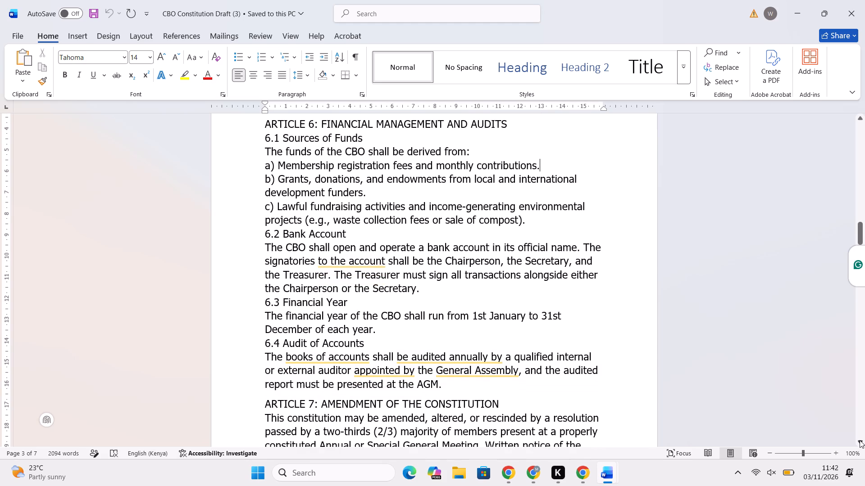
pyautogui.click(860, 440)
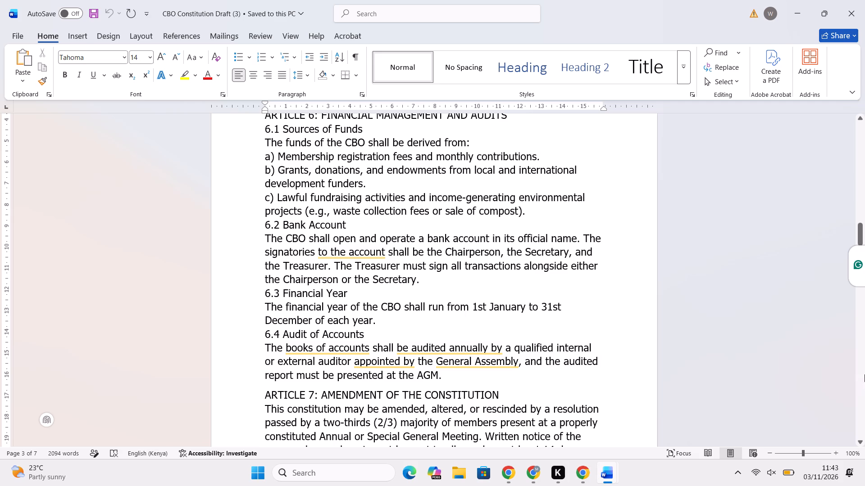
pyautogui.click(863, 439)
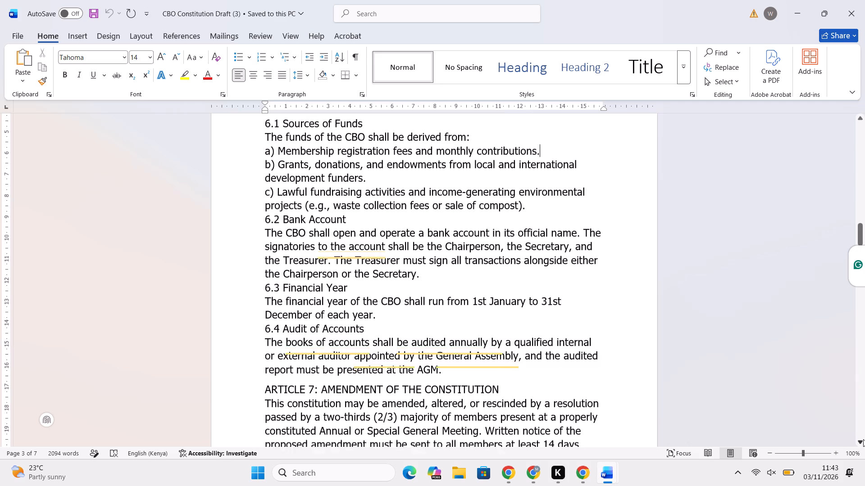
pyautogui.tripleClick(863, 439)
pyautogui.tripleClick(863, 439)
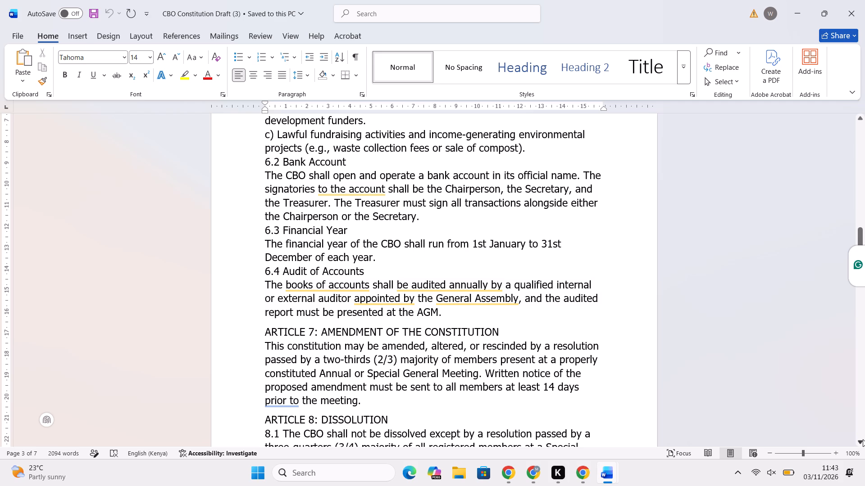
pyautogui.click(863, 439)
pyautogui.doubleClick(863, 439)
pyautogui.doubleClick(863, 439)
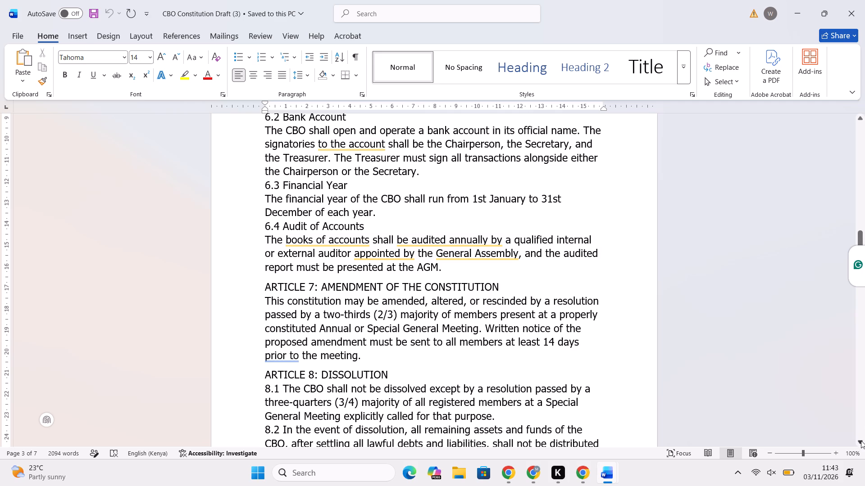
# Highlight in yellow the section 6.2 sentence requiring the Treasurer to sign all transactions alongside the Chairperson or Secretary.
pyautogui.moveTo(419, 176); pyautogui.dragTo(377, 153)
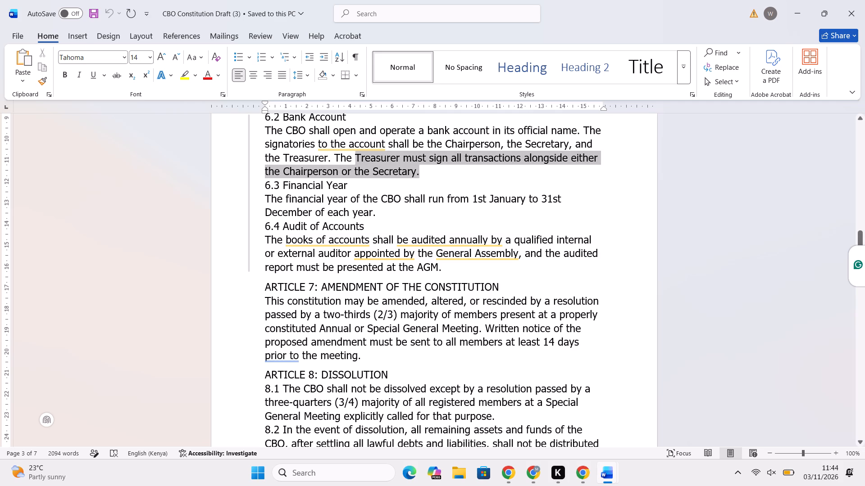
pyautogui.moveTo(377, 153); pyautogui.dragTo(335, 153)
pyautogui.click(182, 75)
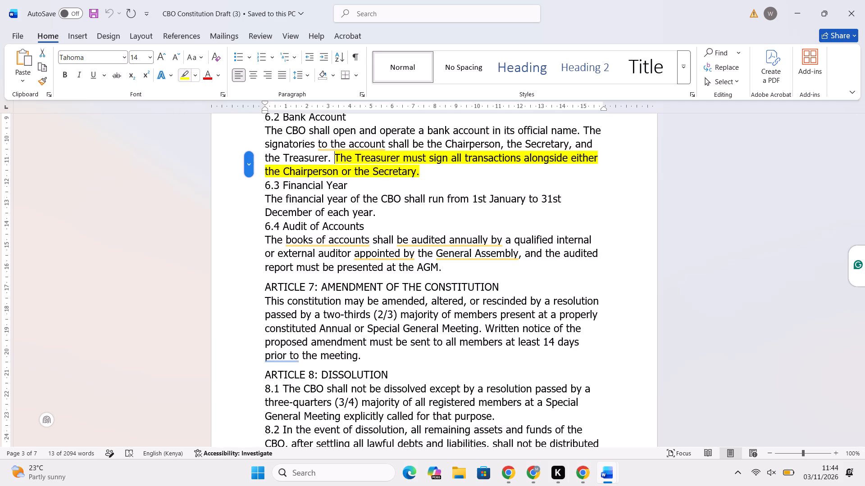
# Highlight in yellow the section 6.3 sentence stating that the financial year runs from 1st January to 31st December.
pyautogui.scroll(1, 660, 209)
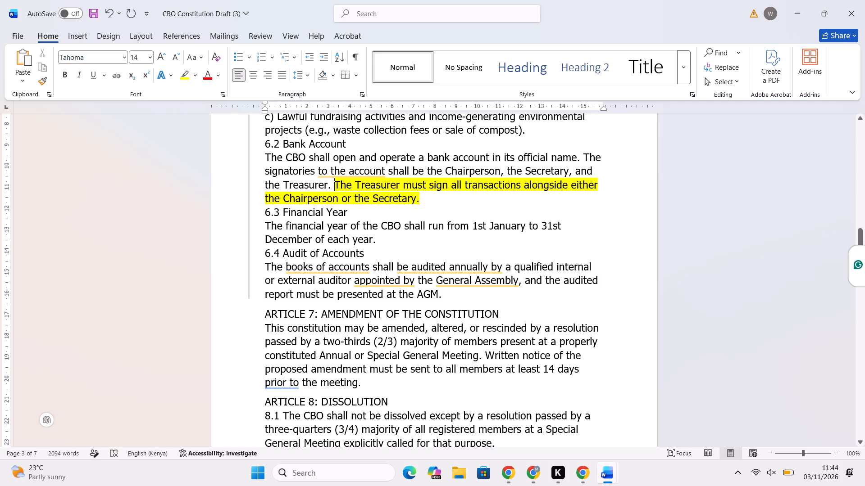
pyautogui.moveTo(380, 241); pyautogui.dragTo(361, 241)
pyautogui.moveTo(361, 241); pyautogui.dragTo(271, 225)
pyautogui.click(180, 76)
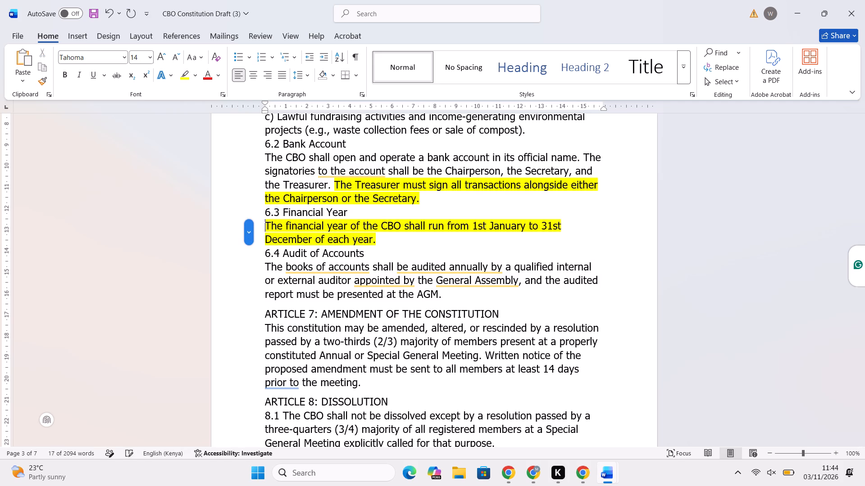
# Highlight in yellow the whole section 6.4 paragraph on the annual audit of the books of accounts.
pyautogui.scroll(-2, 502, 318)
pyautogui.scroll(1, 502, 318)
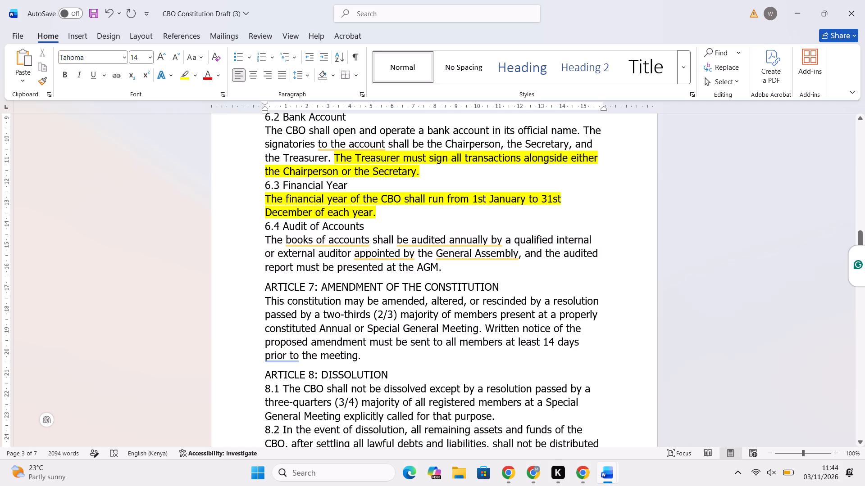
pyautogui.moveTo(443, 265); pyautogui.dragTo(443, 266)
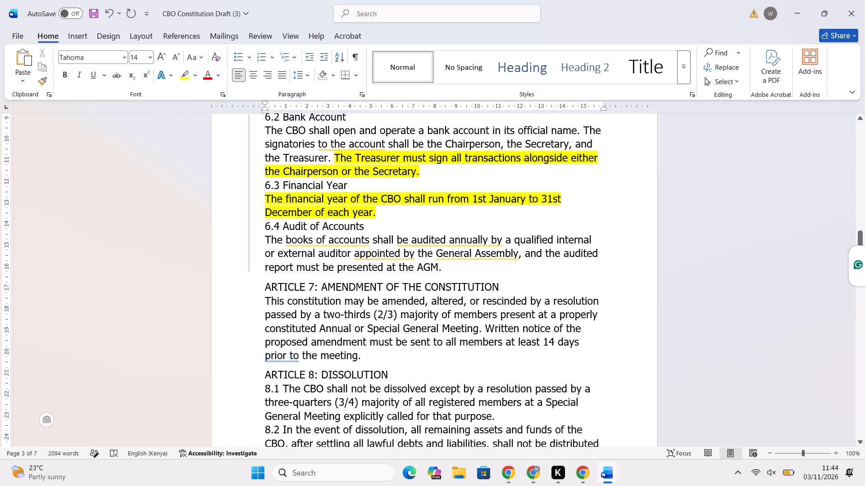
pyautogui.moveTo(443, 266); pyautogui.dragTo(259, 235)
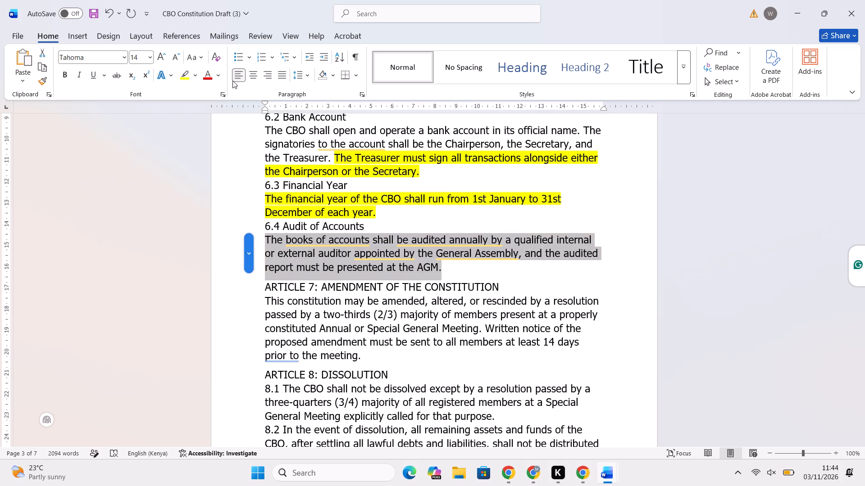
pyautogui.click(186, 75)
# Insert a blank comment in the section 6.4 paragraph at the word "a" before "qualified internal".
pyautogui.rightClick(619, 260)
pyautogui.rightClick(508, 241)
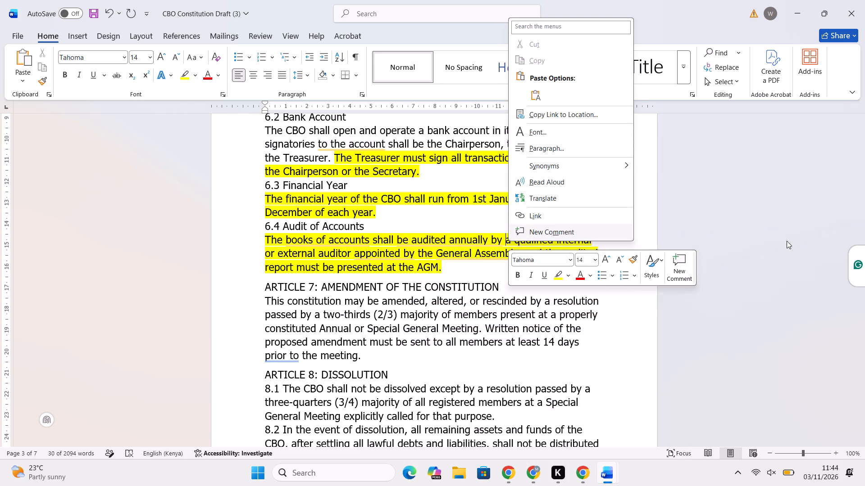
pyautogui.click(679, 265)
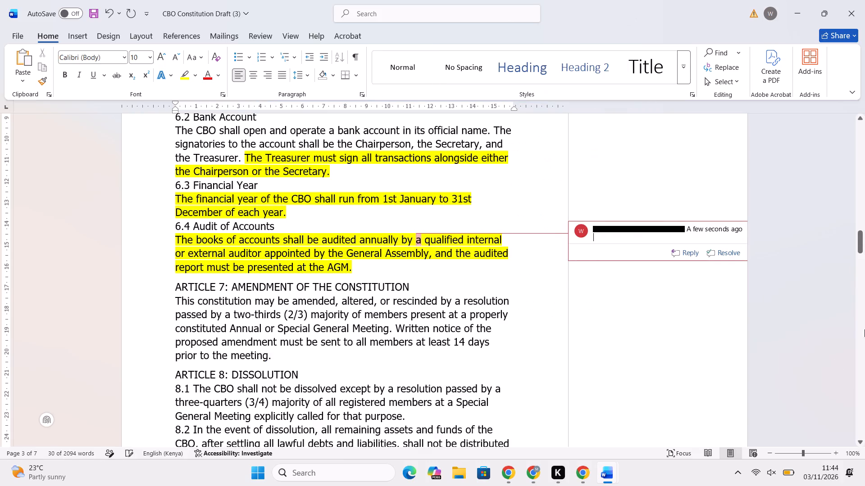
pyautogui.click(355, 240)
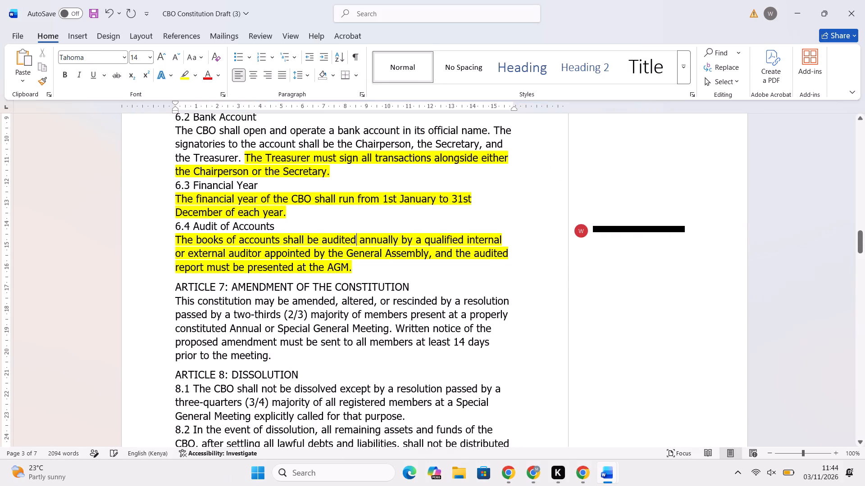
# Comment on the whole 6.4 audit paragraph: "Do we need to set the date for the AGM meeting that everyone should be aware of".
pyautogui.moveTo(358, 269); pyautogui.dragTo(173, 236)
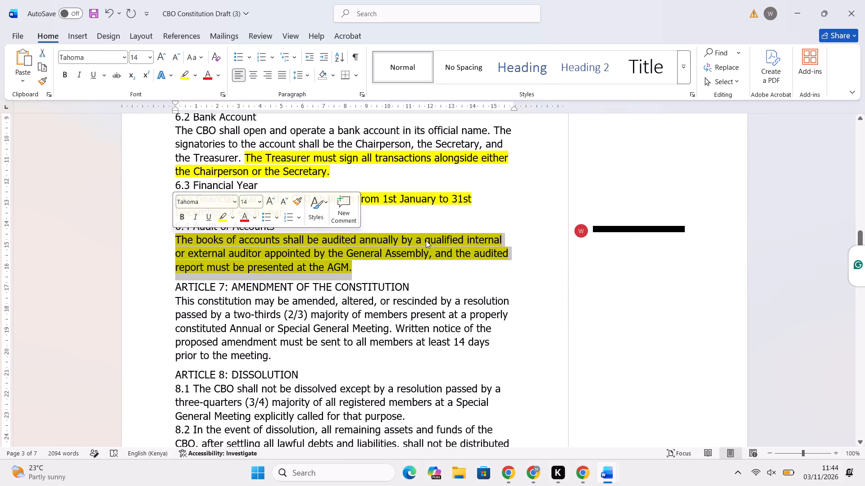
pyautogui.rightClick(419, 242)
pyautogui.click(591, 260)
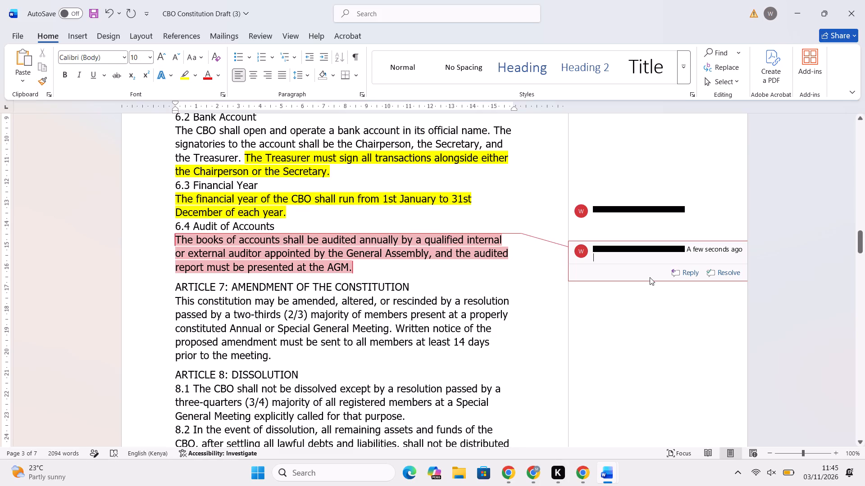
pyautogui.write('Do we nee')
pyautogui.press('space')
pyautogui.press('BackSpace')
pyautogui.write('d')
pyautogui.press('space')
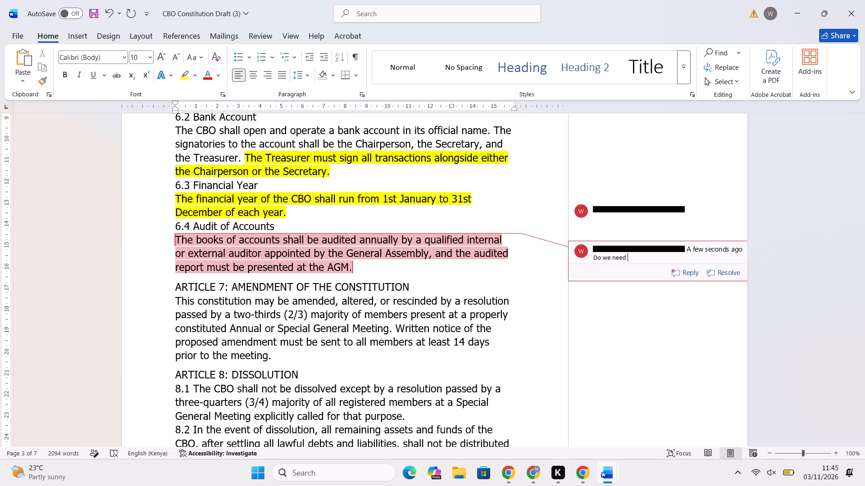
pyautogui.write('to set the date for the AGM')
pyautogui.press('space')
pyautogui.write('metig')
pyautogui.press('space')
pyautogui.press('BackSpace')
pyautogui.press('BackSpace')
pyautogui.press('BackSpace')
pyautogui.press('BackSpace')
pyautogui.write('etigs')
pyautogui.press('space')
pyautogui.press('BackSpace')
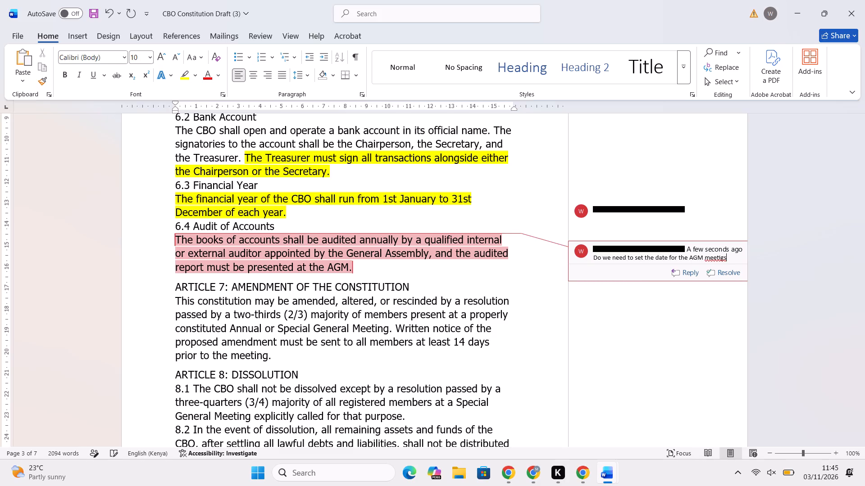
pyautogui.press('space')
pyautogui.write('that')
pyautogui.press('space')
pyautogui.press('BackSpace')
pyautogui.press('BackSpace')
pyautogui.press('BackSpace')
pyautogui.press('BackSpace')
pyautogui.press('BackSpace')
pyautogui.press('BackSpace')
pyautogui.press('BackSpace')
pyautogui.press('BackSpace')
pyautogui.press('BackSpace')
pyautogui.press('BackSpace')
pyautogui.press('BackSpace')
pyautogui.write('ng that')
pyautogui.press('space')
pyautogui.write('everyone should be aware')
pyautogui.press('space')
pyautogui.write('of')
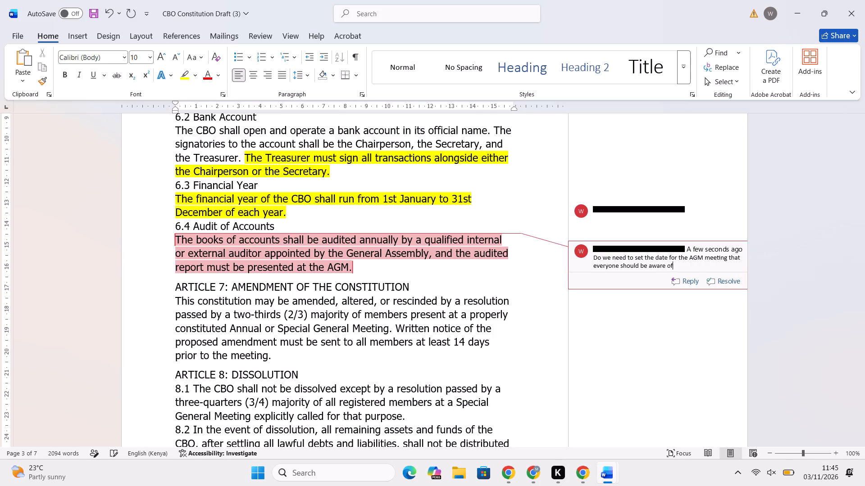
pyautogui.press('space')
pyautogui.press('BackSpace')
pyautogui.press('BackSpace')
pyautogui.press('BackSpace')
pyautogui.press('BackSpace')
pyautogui.press('BackSpace')
pyautogui.press('r')
pyautogui.press('BackSpace')
pyautogui.write('e of')
# Extend the section 6.4 audit comment after "aware of" with ". Maybe the beginning or end of the financial year".
pyautogui.write('. Maybe te')
pyautogui.press('space')
pyautogui.press('BackSpace')
pyautogui.press('BackSpace')
pyautogui.press('BackSpace')
pyautogui.write('the begining')
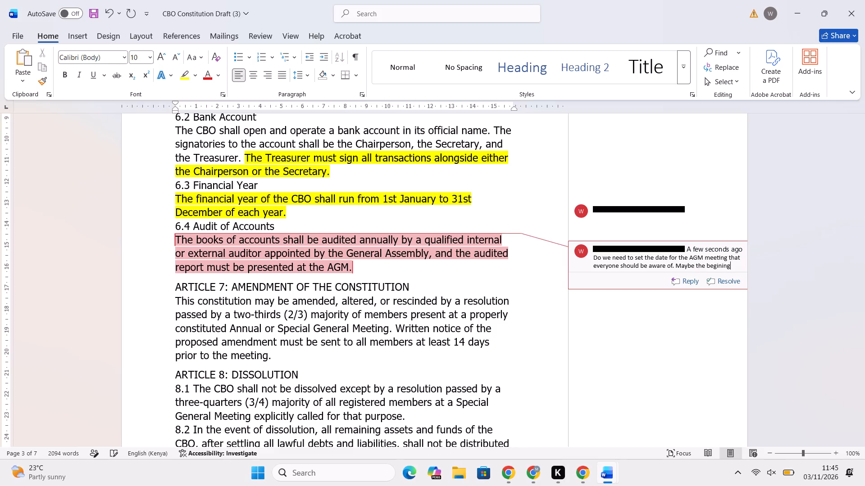
pyautogui.press('space')
pyautogui.write('or end of the')
pyautogui.press('space')
pyautogui.write('financial year')
pyautogui.press('space')
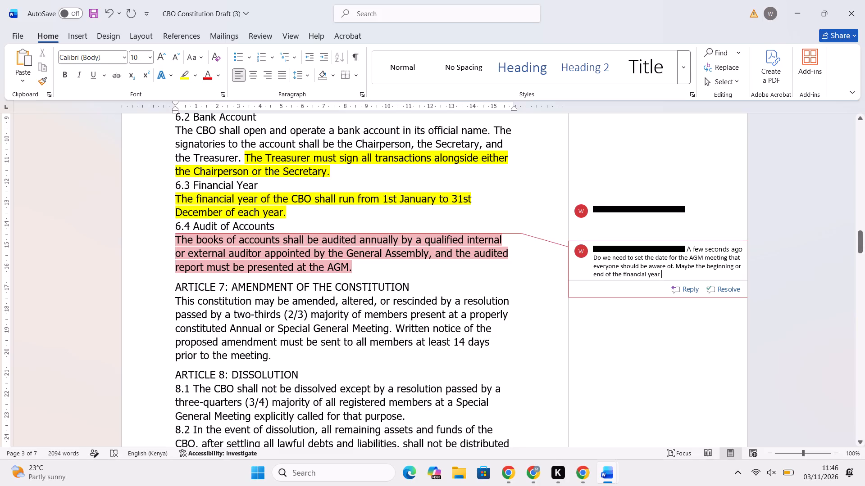
# Comment on the section 6.3 financial year sentence: "This is one is a bit tricky. Lets reserve it and decide when the CBO is already registered".
pyautogui.moveTo(286, 214); pyautogui.dragTo(276, 211)
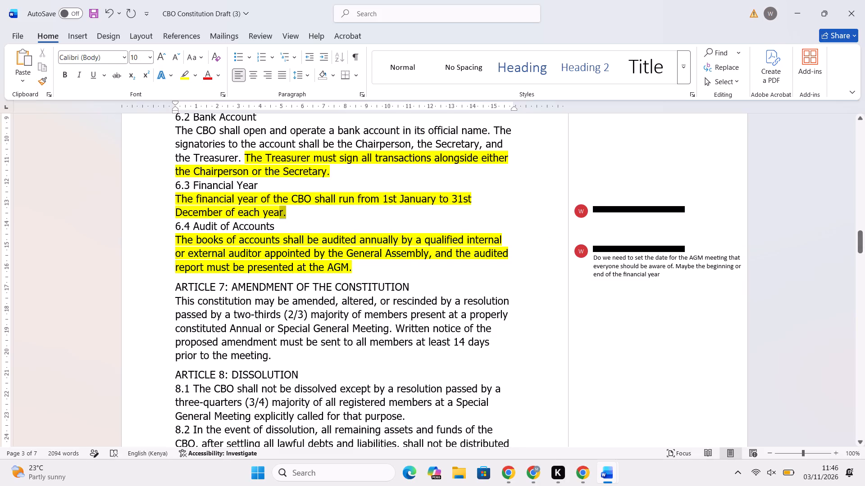
pyautogui.moveTo(276, 211); pyautogui.dragTo(183, 201)
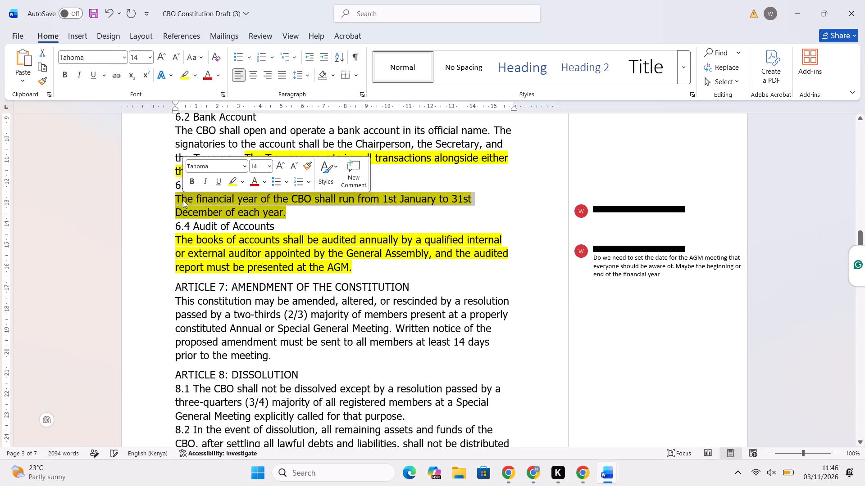
pyautogui.click(355, 169)
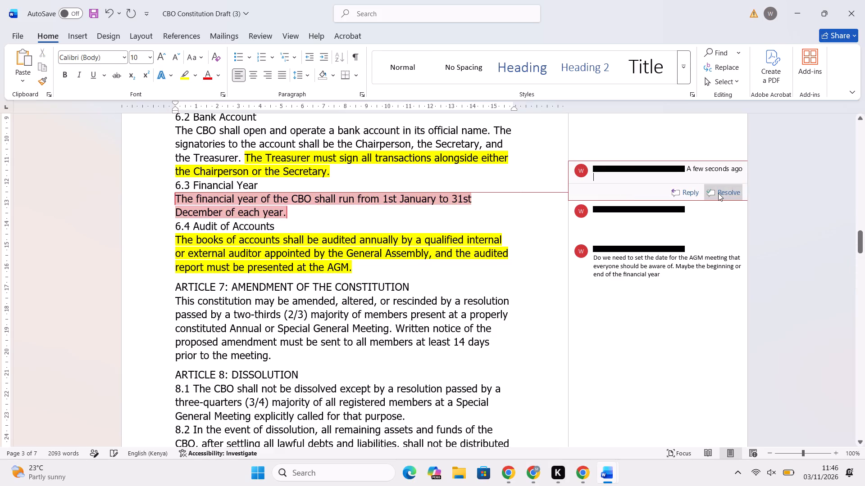
pyautogui.write('This is one is a')
pyautogui.press('space')
pyautogui.write('bit tricky')
pyautogui.press('space')
pyautogui.press('BackSpace')
pyautogui.write('.')
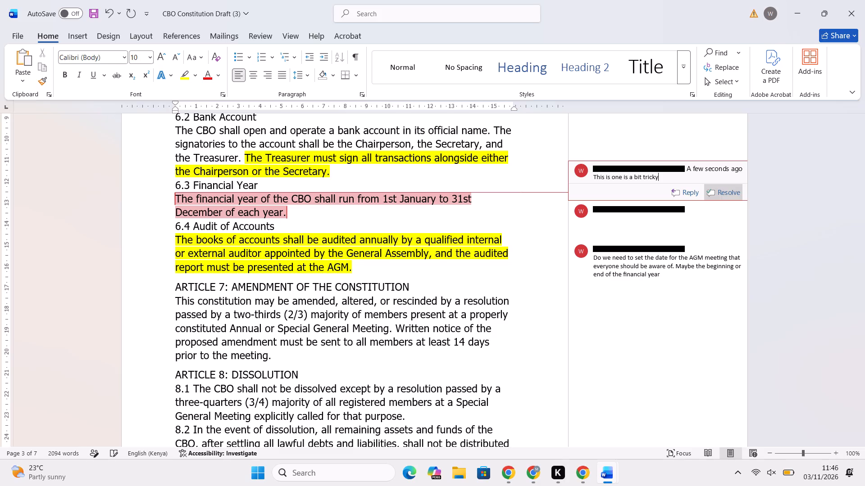
pyautogui.press('space')
pyautogui.write('Let')
pyautogui.write('s')
pyautogui.press('space')
pyautogui.write('reserve it and')
pyautogui.press('space')
pyautogui.write('decide')
pyautogui.press('space')
pyautogui.write('when the')
pyautogui.press('space')
pyautogui.write('CBO s')
pyautogui.press('BackSpace')
pyautogui.write('is al')
pyautogui.write('ready registred')
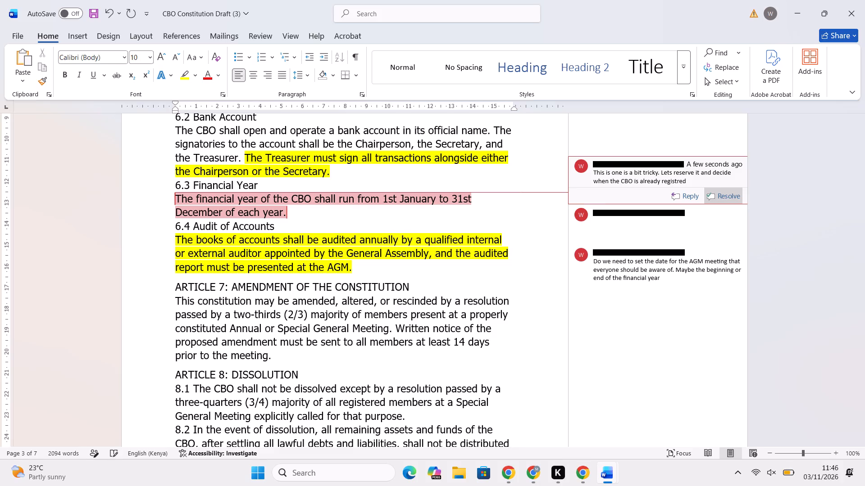
pyautogui.press('BackSpace')
pyautogui.press('BackSpace')
pyautogui.press('BackSpace')
pyautogui.write('ered')
pyautogui.press('space')
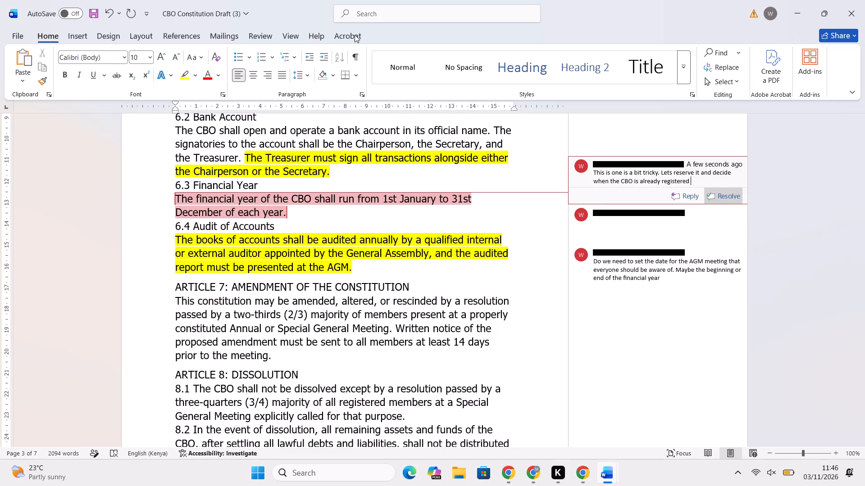
# Comment on the highlighted section 6.2 sentence about signing transactions: "Treasurer, chairperson or secretary and a third member.".
pyautogui.moveTo(337, 177); pyautogui.dragTo(250, 164)
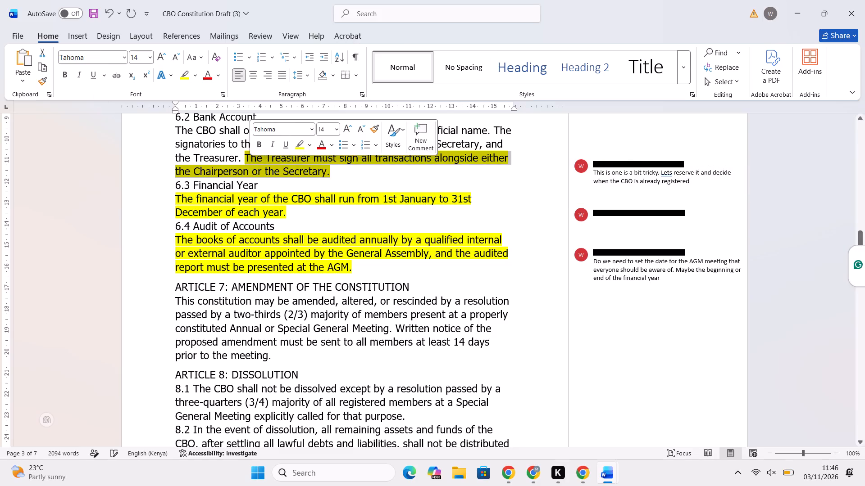
pyautogui.click(419, 134)
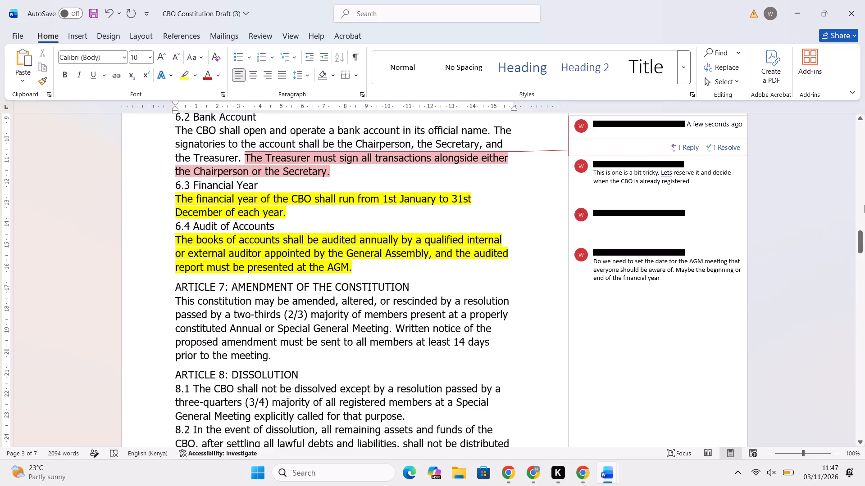
pyautogui.write('Cha')
pyautogui.press('BackSpace')
pyautogui.press('BackSpace')
pyautogui.press('BackSpace')
pyautogui.write('Trae')
pyautogui.press('BackSpace')
pyautogui.press('BackSpace')
pyautogui.write('easurer')
pyautogui.press('space')
pyautogui.press('BackSpace')
pyautogui.write(',')
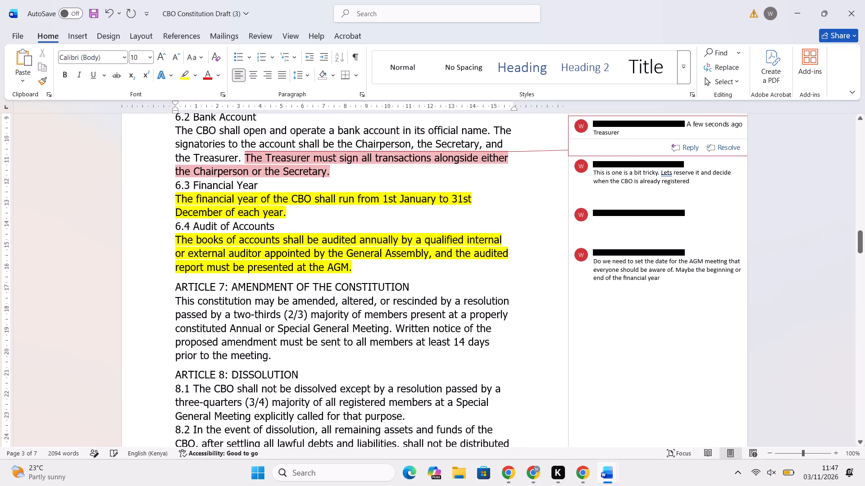
pyautogui.press('space')
pyautogui.write('chair')
pyautogui.write('person or secre')
pyautogui.write('tary ad an')
pyautogui.press('BackSpace')
pyautogui.press('BackSpace')
pyautogui.press('BackSpace')
pyautogui.press('BackSpace')
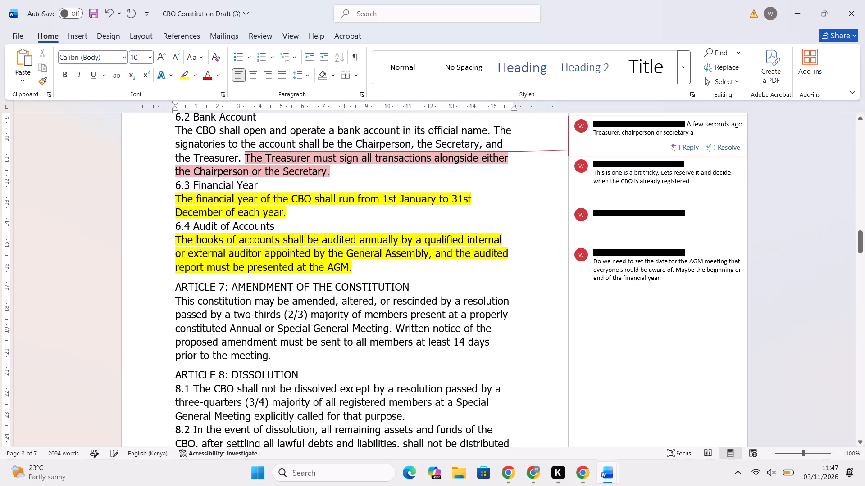
pyautogui.write('nd a')
pyautogui.press('space')
pyautogui.write('third me')
pyautogui.write('mber')
pyautogui.press('space')
pyautogui.press('BackSpace')
pyautogui.write('.')
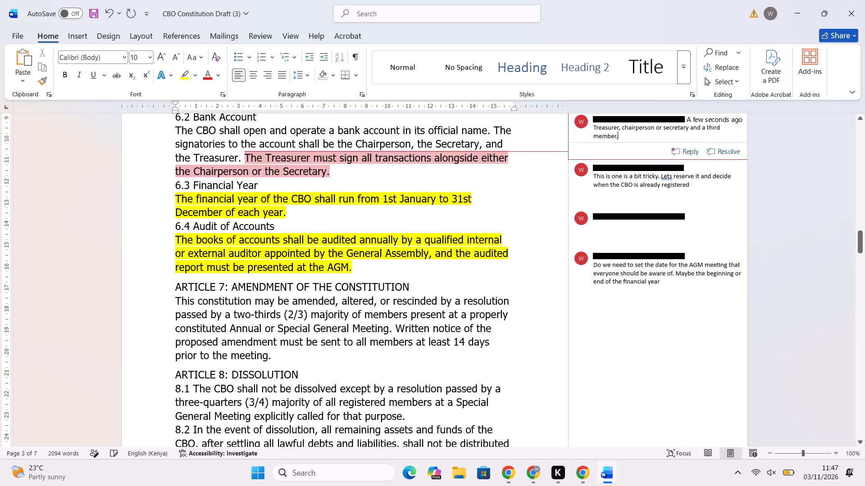
pyautogui.press('space')
pyautogui.moveTo(638, 339); pyautogui.dragTo(642, 344)
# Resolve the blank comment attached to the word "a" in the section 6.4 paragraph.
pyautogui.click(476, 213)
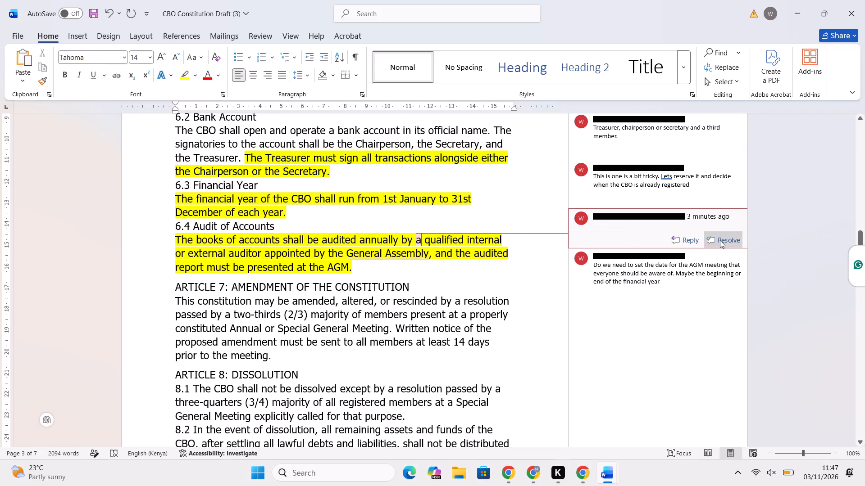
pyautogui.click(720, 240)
# Remove the blank comment in section 6.4 by deleting its anchor word "a" before "qualified internal" and re-entering the word.
pyautogui.rightClick(610, 222)
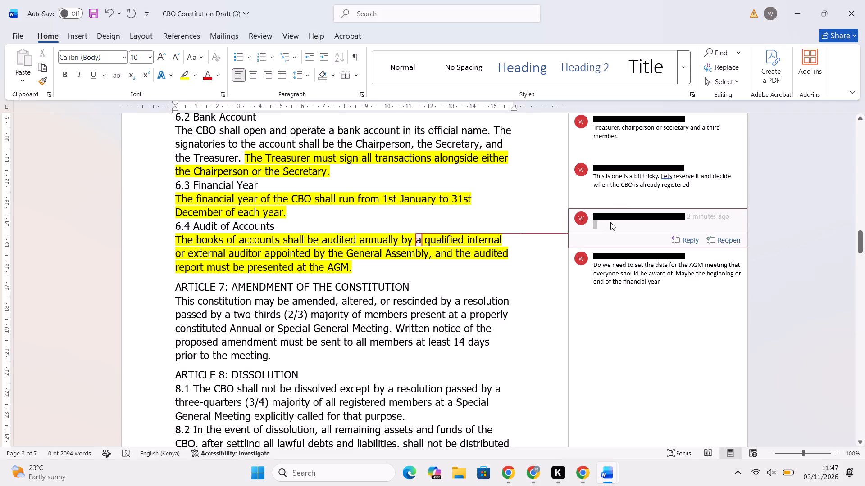
pyautogui.click(771, 262)
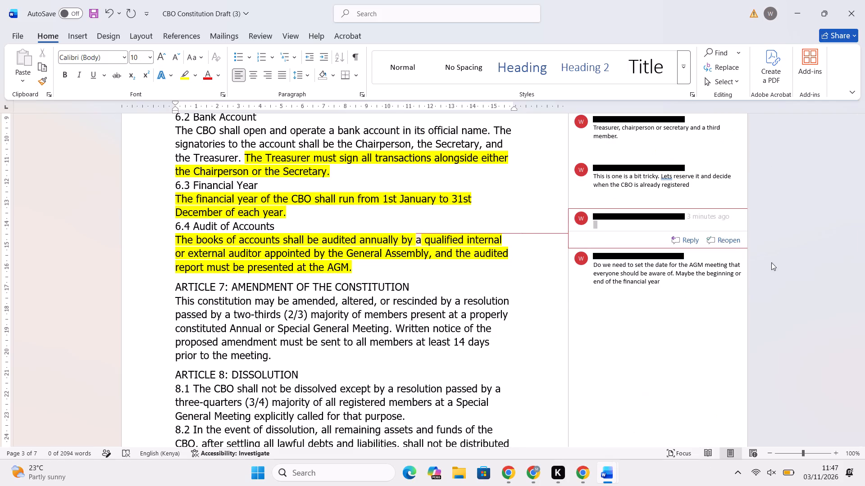
pyautogui.rightClick(717, 220)
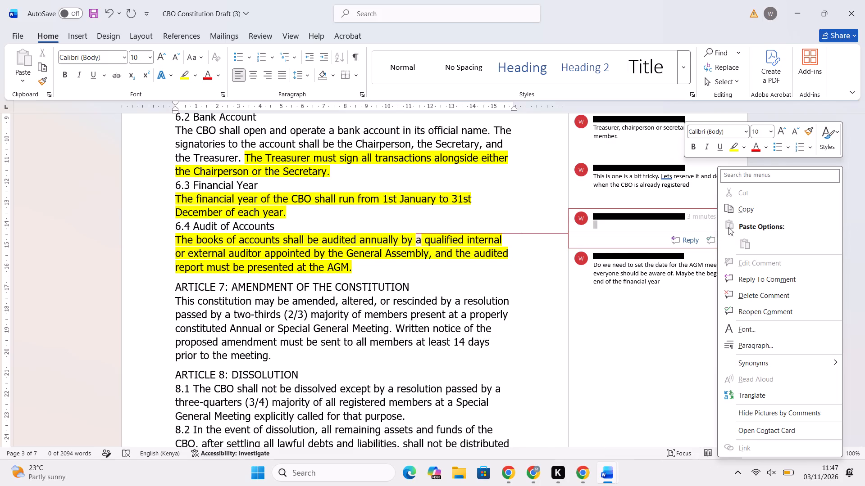
pyautogui.doubleClick(582, 225)
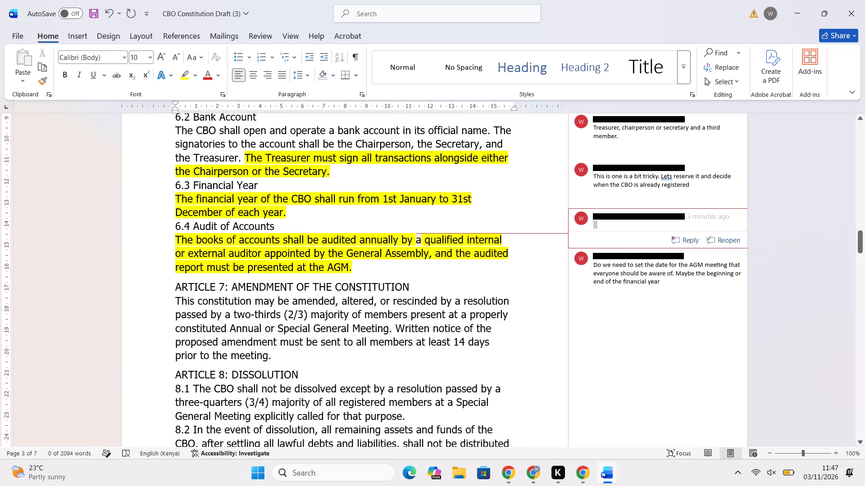
pyautogui.doubleClick(421, 241)
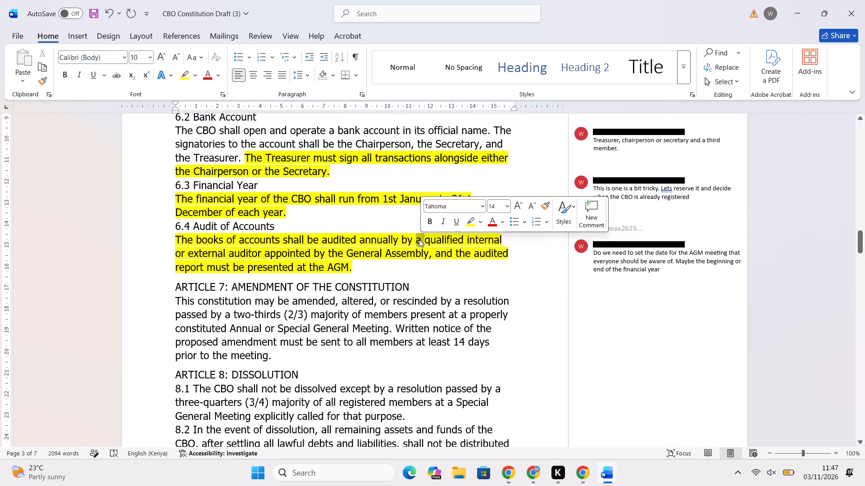
pyautogui.click(628, 229)
pyautogui.rightClick(628, 229)
pyautogui.moveTo(468, 236); pyautogui.dragTo(457, 238)
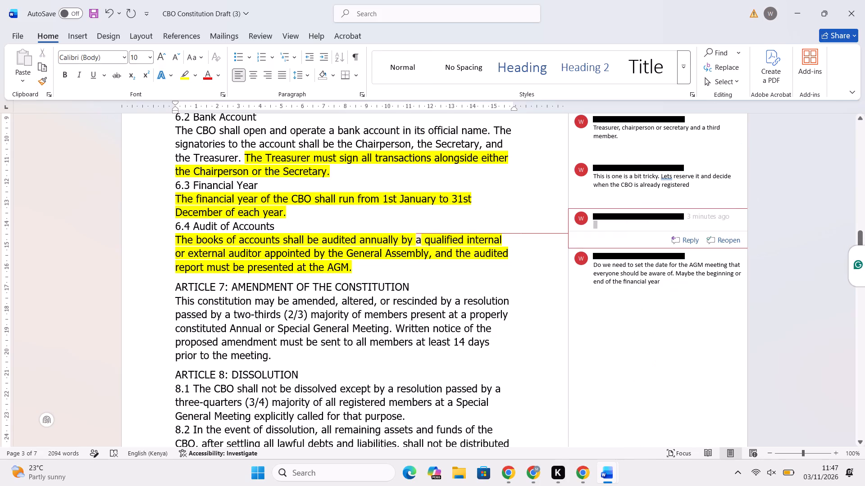
pyautogui.doubleClick(421, 241)
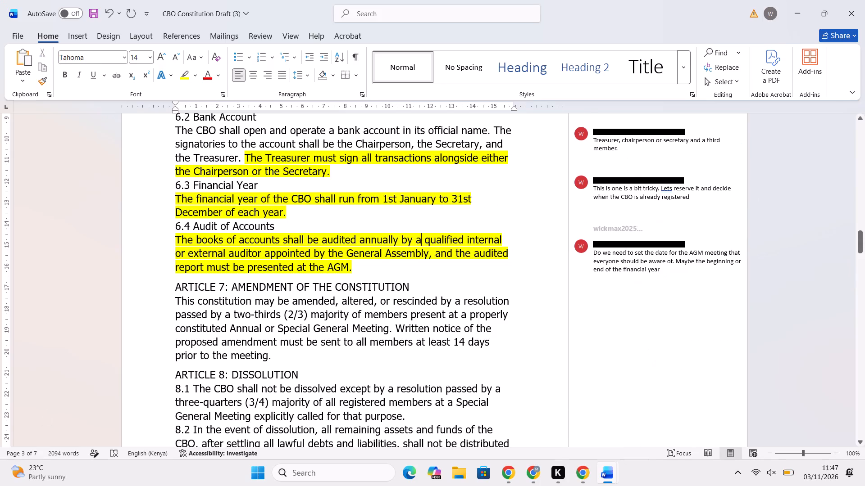
pyautogui.press('BackSpace')
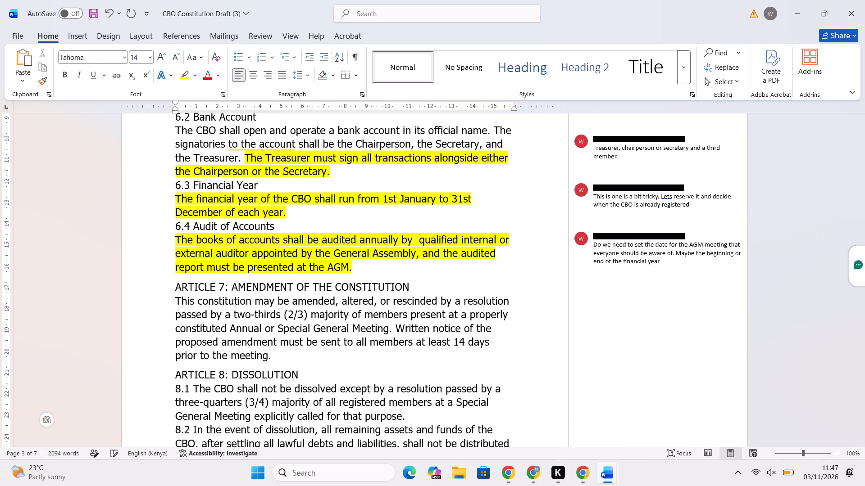
pyautogui.press('a')
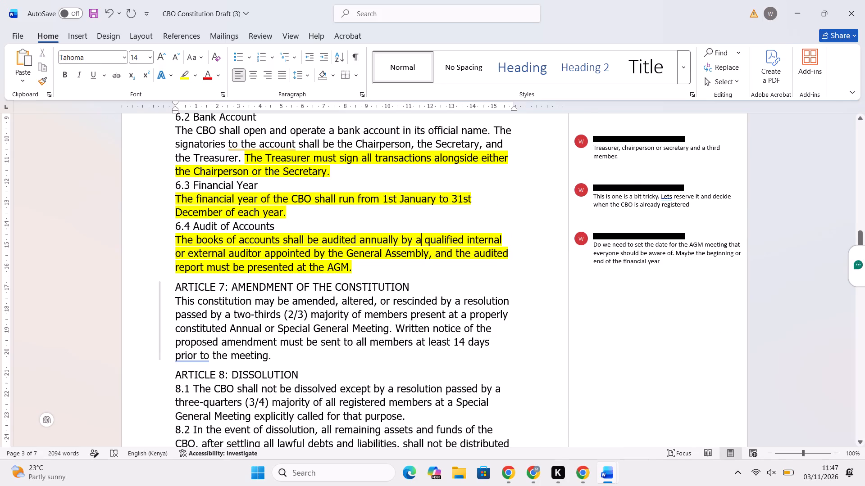
# Comment on the Article 7 amendment paragraph, starting with: "I think we should determine who initiates the Amendments".
pyautogui.scroll(-1, 471, 346)
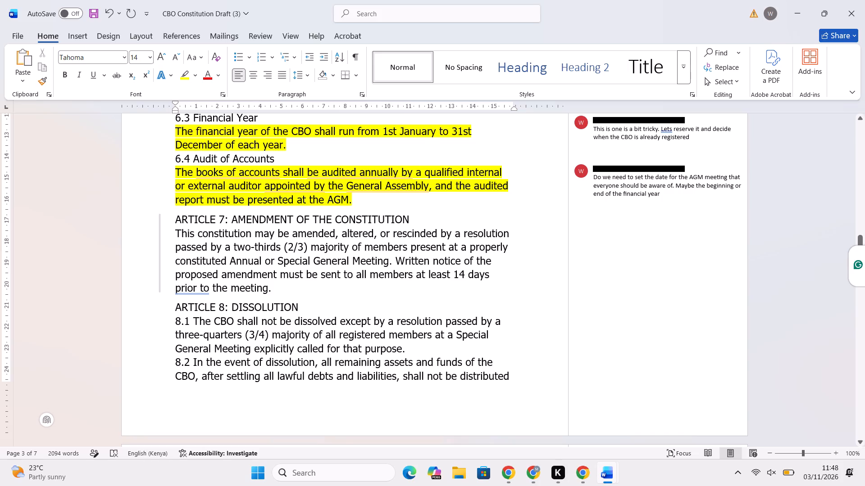
pyautogui.moveTo(273, 288); pyautogui.dragTo(178, 239)
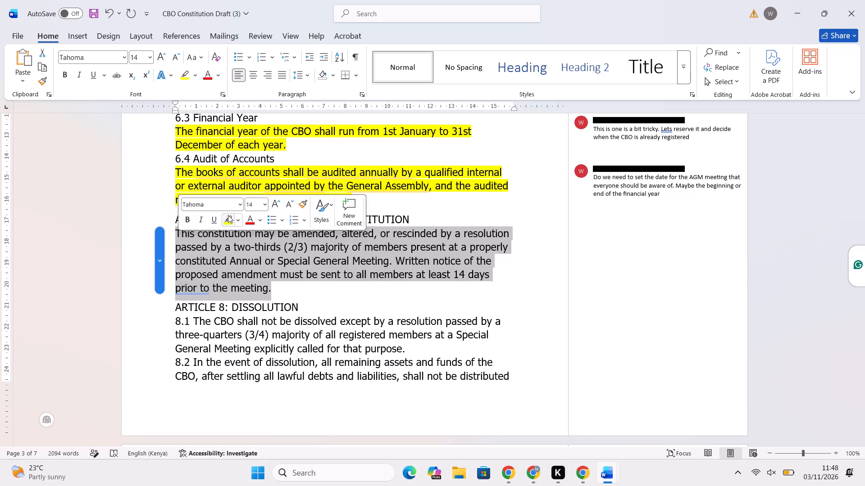
pyautogui.click(354, 203)
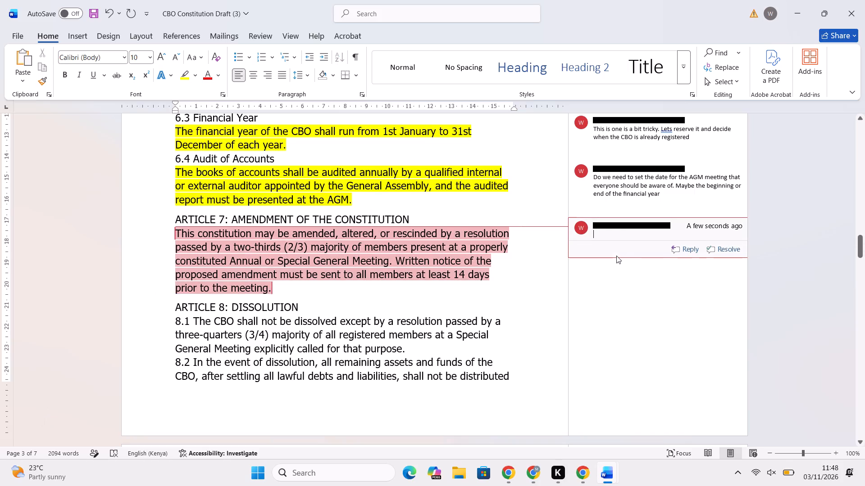
pyautogui.write('I think we should determine w')
pyautogui.write('o')
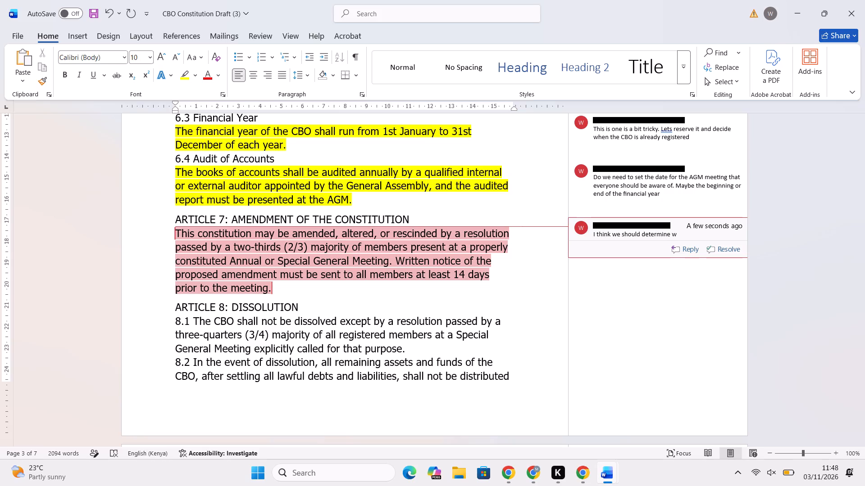
pyautogui.press('space')
pyautogui.press('BackSpace')
pyautogui.press('BackSpace')
pyautogui.write('ho initiate')
pyautogui.press('space')
pyautogui.press('BackSpace')
pyautogui.write('s the')
pyautogui.press('space')
pyautogui.write('Amed')
pyautogui.press('BackSpace')
pyautogui.write('ndments')
pyautogui.press('space')
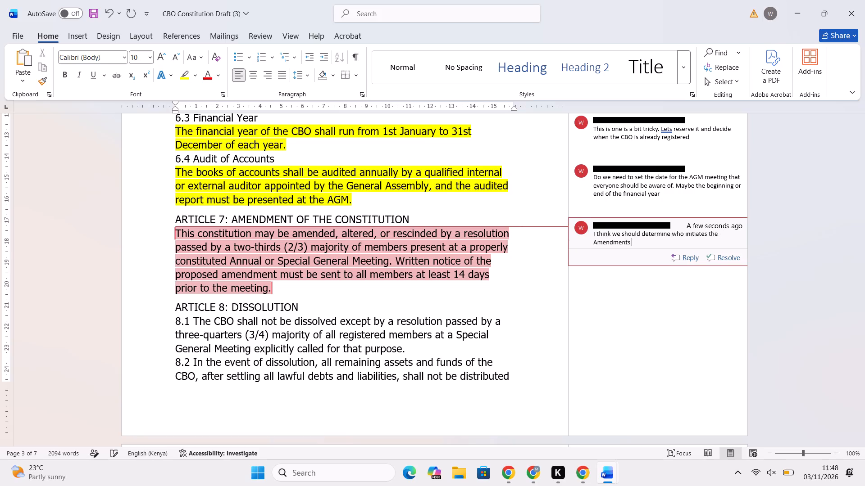
# Continue the Article 7 comment with a second sentence: "Left open we will have so much amendment.".
pyautogui.press('BackSpace')
pyautogui.write('. left open we will')
pyautogui.press('space')
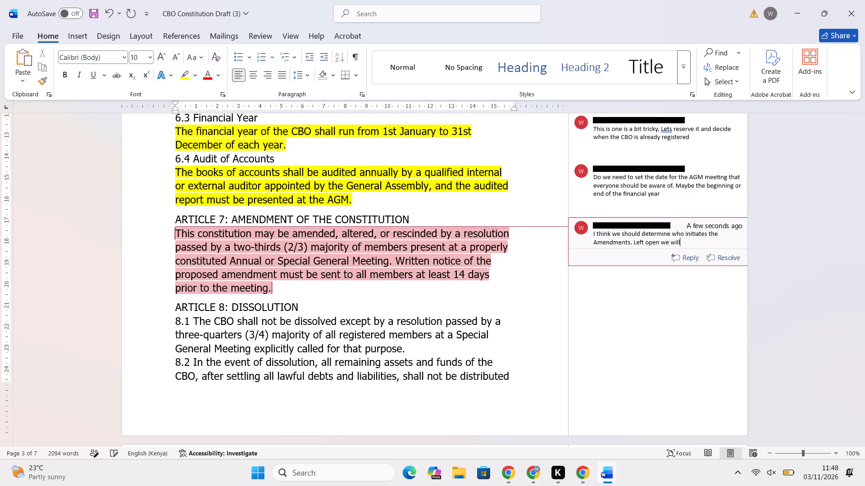
pyautogui.write('have')
pyautogui.press('space')
pyautogui.press('BackSpace')
pyautogui.press('space')
pyautogui.write('so much amend')
pyautogui.write('ment')
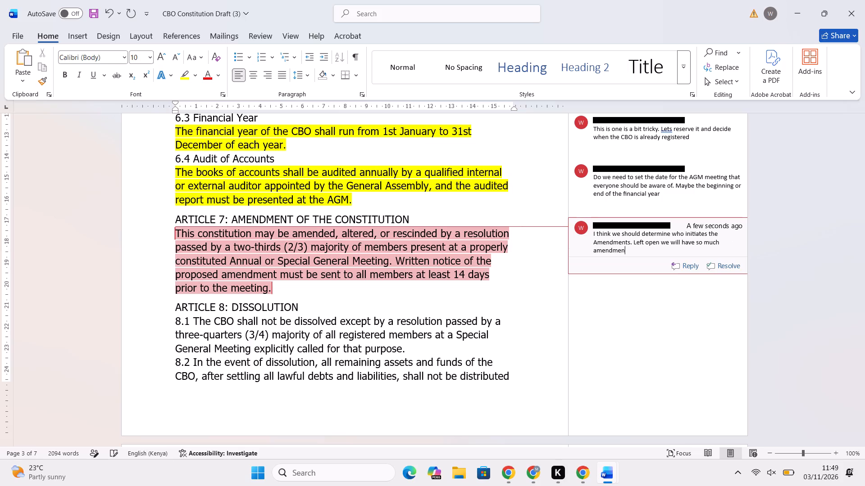
pyautogui.press('space')
pyautogui.press('BackSpace')
pyautogui.write('.')
pyautogui.press('space')
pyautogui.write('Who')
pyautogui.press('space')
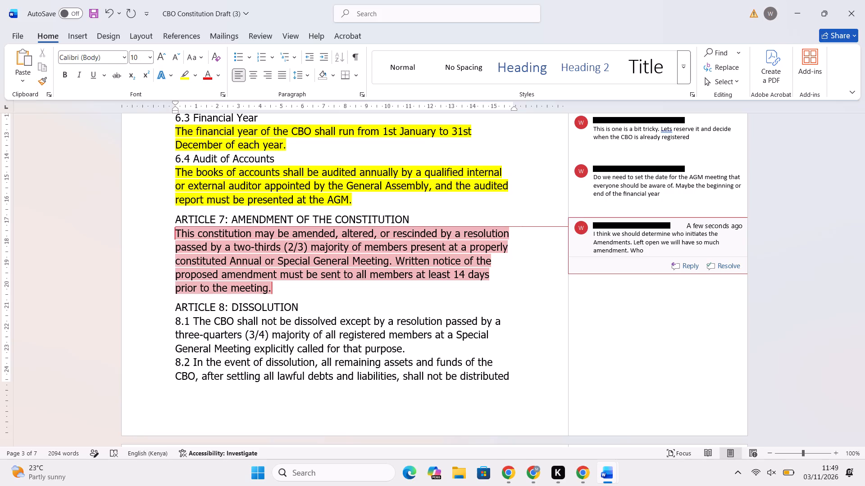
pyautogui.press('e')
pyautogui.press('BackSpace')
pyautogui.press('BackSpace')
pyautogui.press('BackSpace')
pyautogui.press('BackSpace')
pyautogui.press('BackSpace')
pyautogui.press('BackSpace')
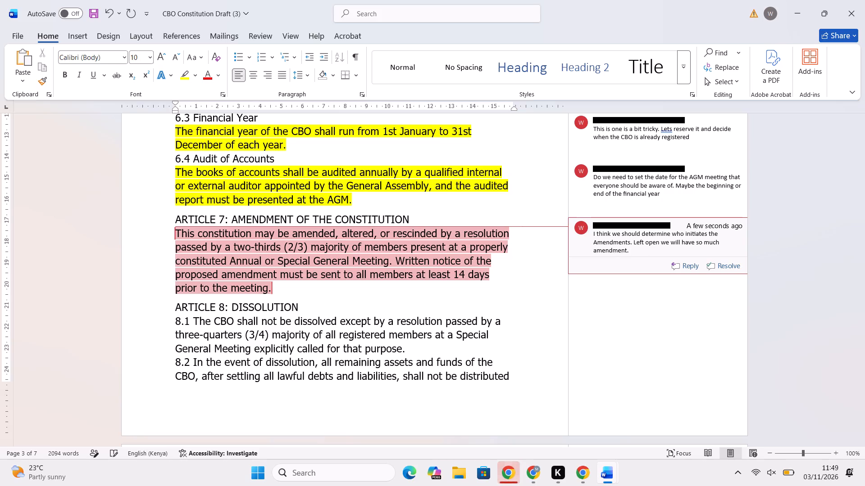
# Finish the Article 7 comment with "We should look for who evaluates and approves the amendments" and return to the document body.
pyautogui.press('space')
pyautogui.write('We should look for who')
pyautogui.press('space')
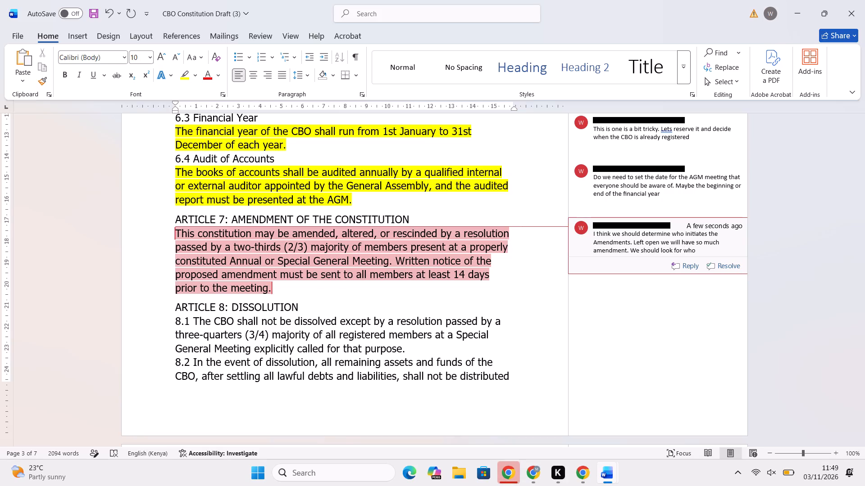
pyautogui.write('evaluates ad')
pyautogui.press('space')
pyautogui.press('BackSpace')
pyautogui.press('BackSpace')
pyautogui.write('nd approves the amend')
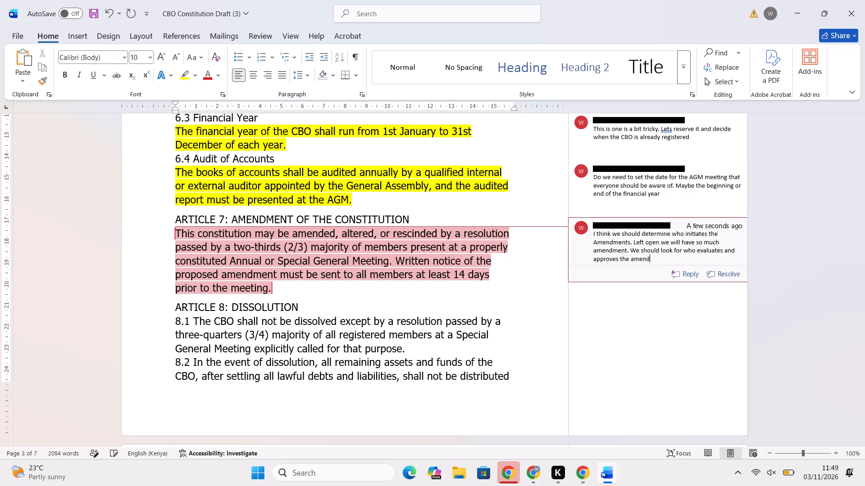
pyautogui.write('ments')
pyautogui.press('space')
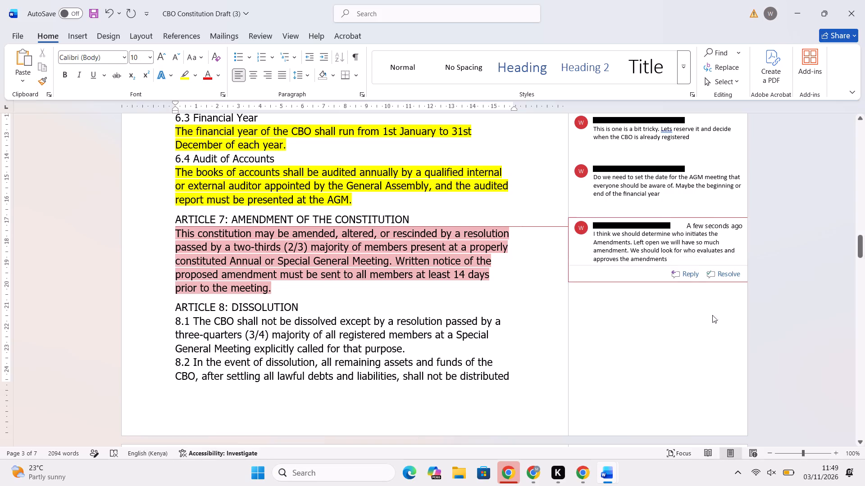
pyautogui.click(620, 341)
pyautogui.click(303, 331)
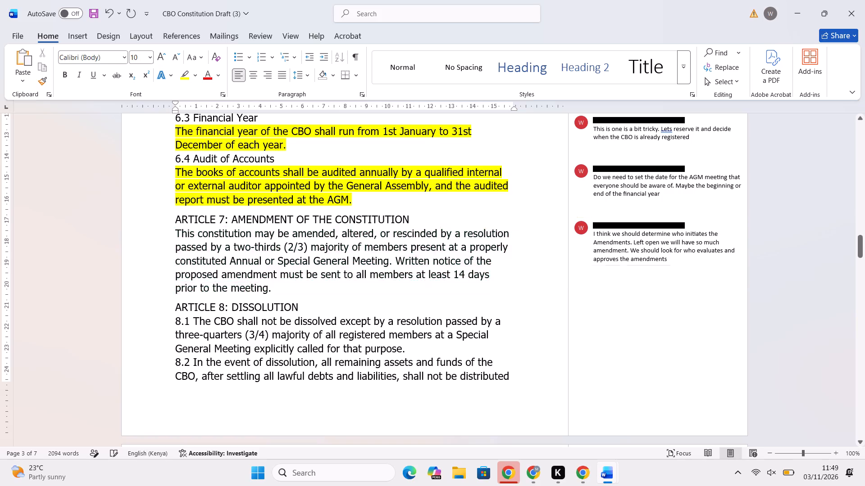
# Read through Article 8 on dissolution and the adoption clause that follows it.
pyautogui.scroll(-6, 230, 270)
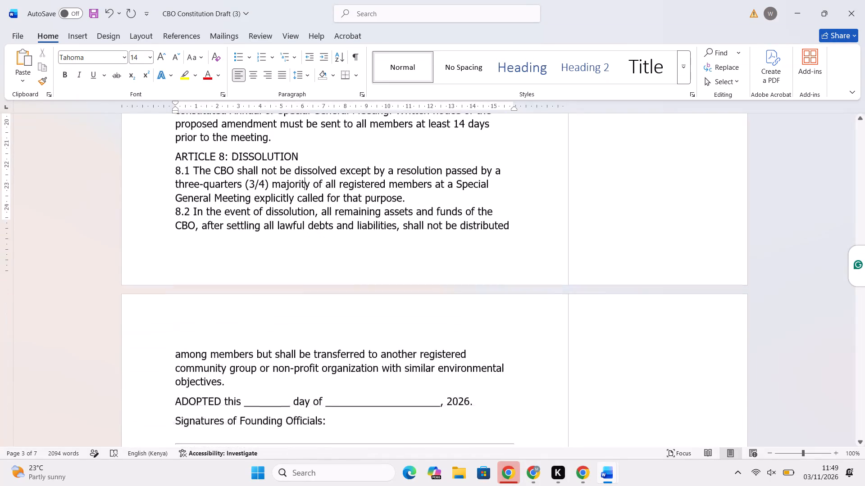
pyautogui.scroll(-1, 229, 267)
pyautogui.scroll(1, 235, 178)
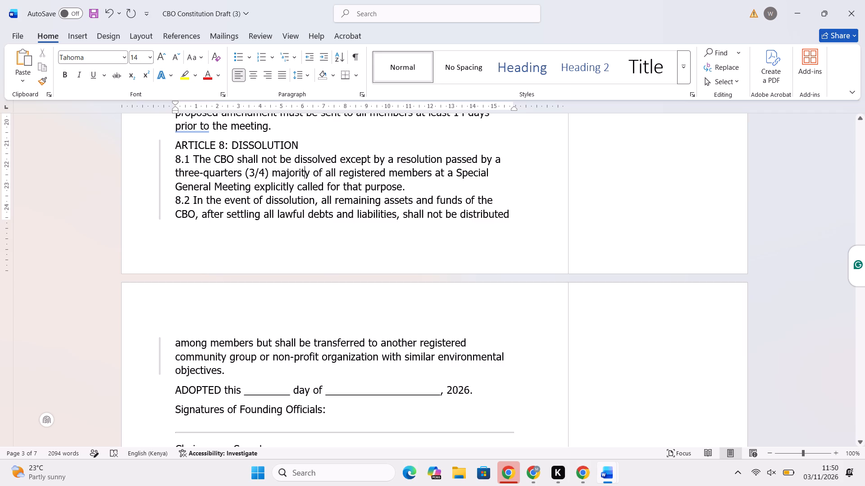
pyautogui.scroll(-2, 228, 372)
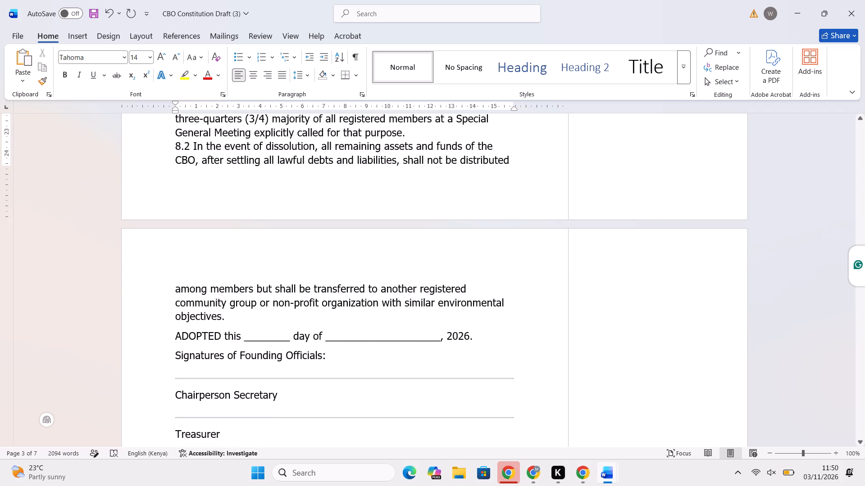
pyautogui.scroll(2, 293, 191)
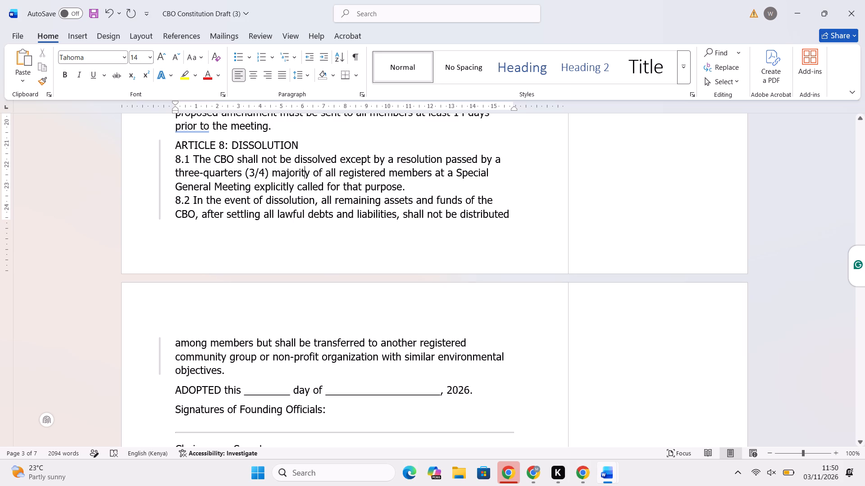
pyautogui.scroll(-2, 337, 338)
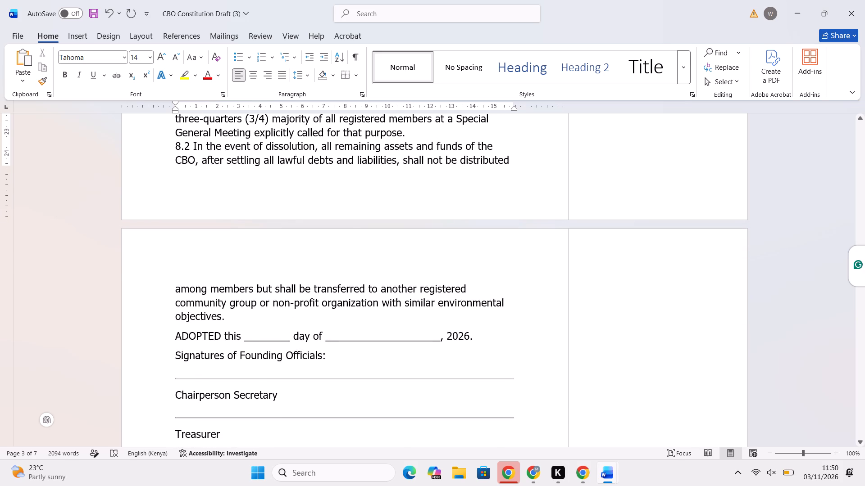
# Insert an empty line below "Treasurer" in the founding officials' signature block.
pyautogui.scroll(-4, 241, 385)
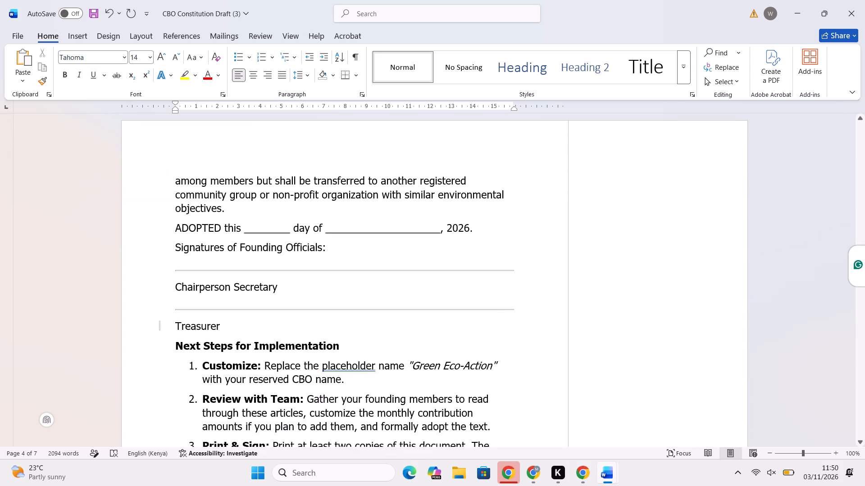
pyautogui.click(224, 327)
pyautogui.press('Return')
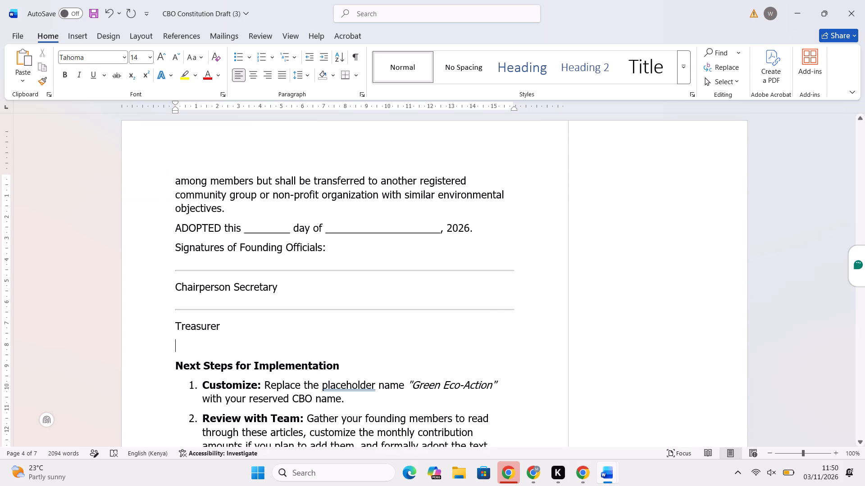
# Move "Chairperson" from beside "Secretary" to its own new line directly below "Signatures of Founding Officials:", above the first signature line.
pyautogui.moveTo(232, 290); pyautogui.dragTo(175, 291)
pyautogui.hotkey('ctrl', 'c')
pyautogui.press('BackSpace')
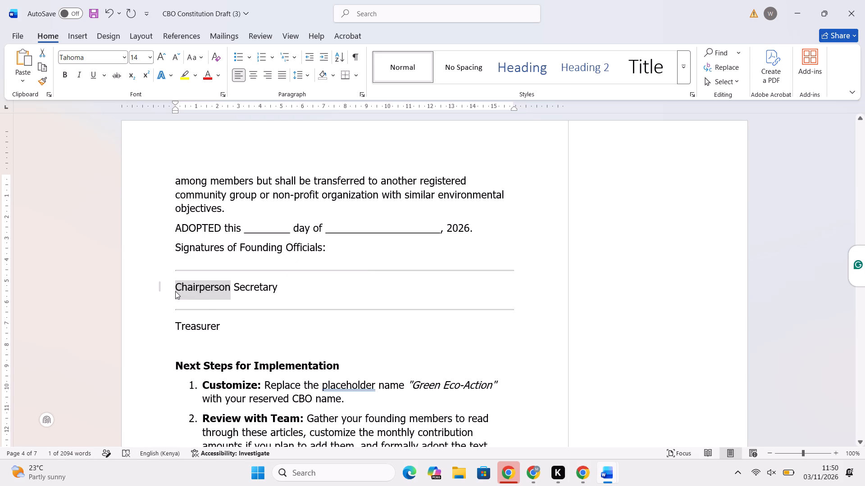
pyautogui.scroll(-1, 280, 203)
pyautogui.click(182, 235)
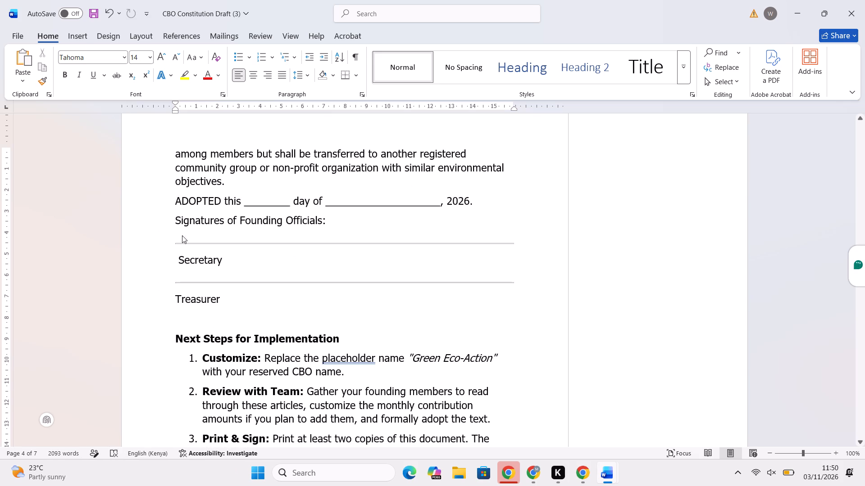
pyautogui.click(175, 243)
pyautogui.click(175, 243)
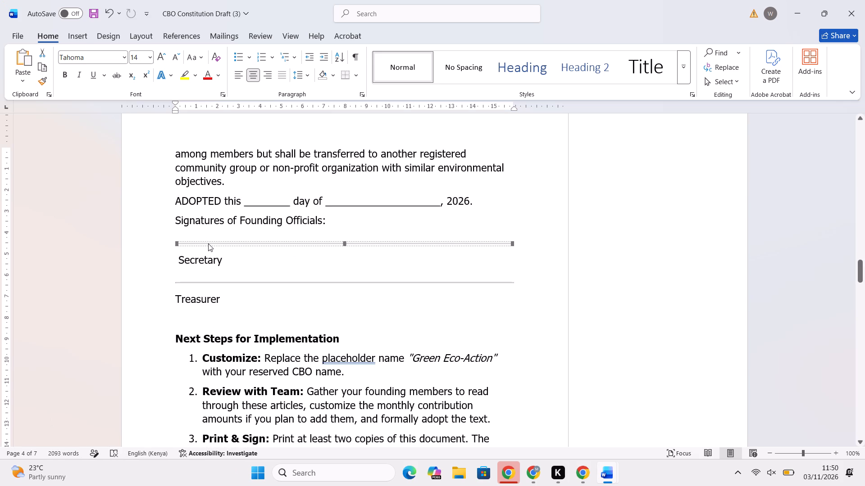
pyautogui.click(333, 219)
pyautogui.press('Return')
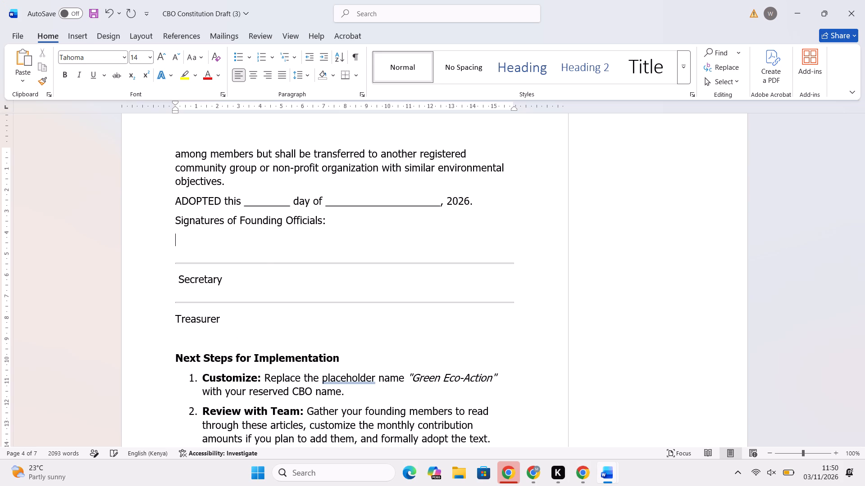
pyautogui.hotkey('ctrl', 'v')
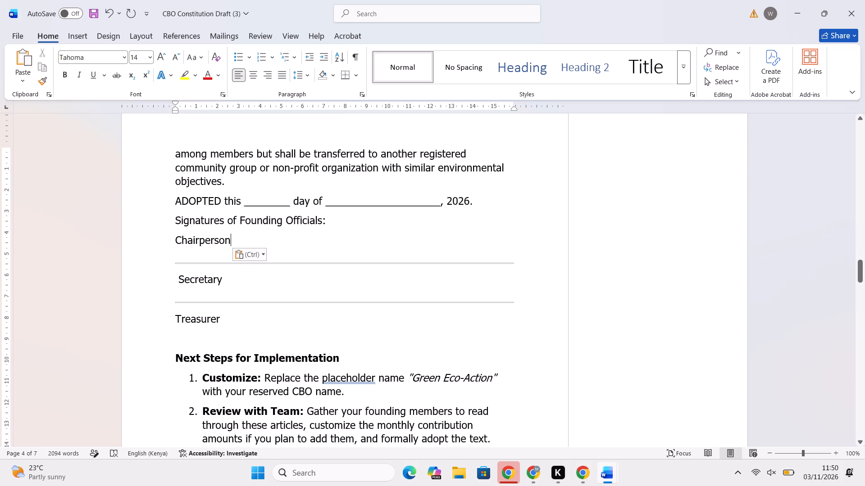
# Copy the signature line below "Secretary" and paste it on a new line below "Treasurer".
pyautogui.click(182, 321)
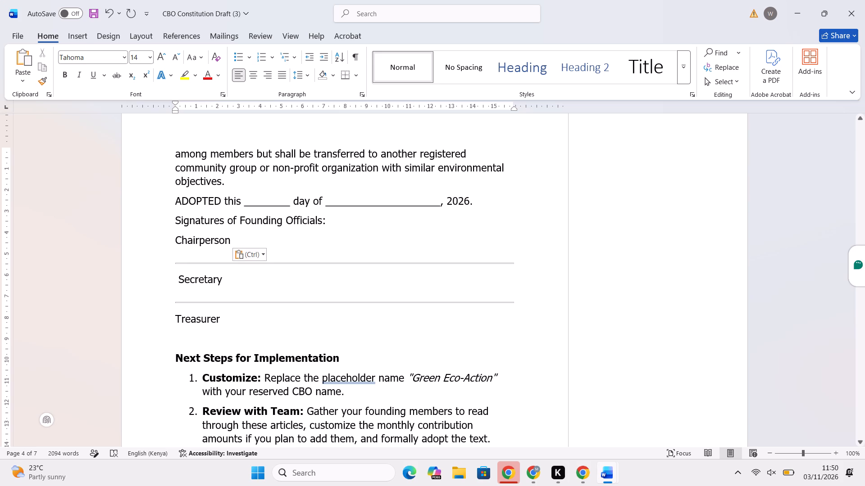
pyautogui.click(250, 298)
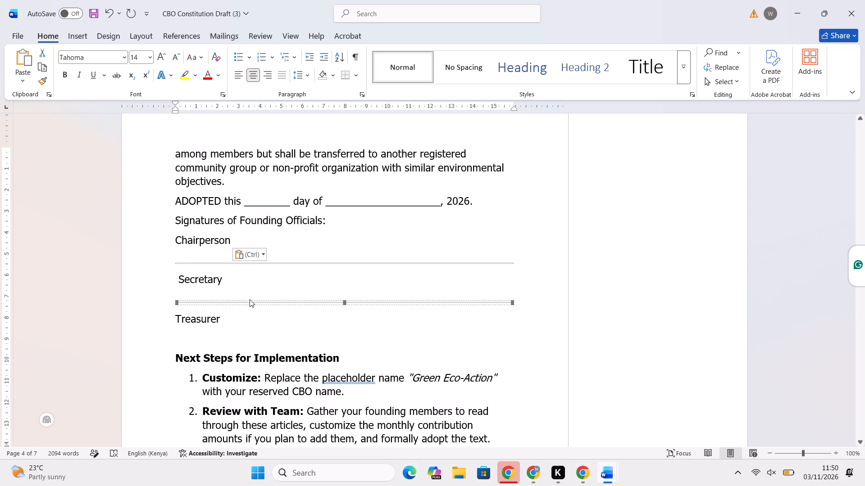
pyautogui.hotkey('ctrl', 'c')
pyautogui.click(246, 328)
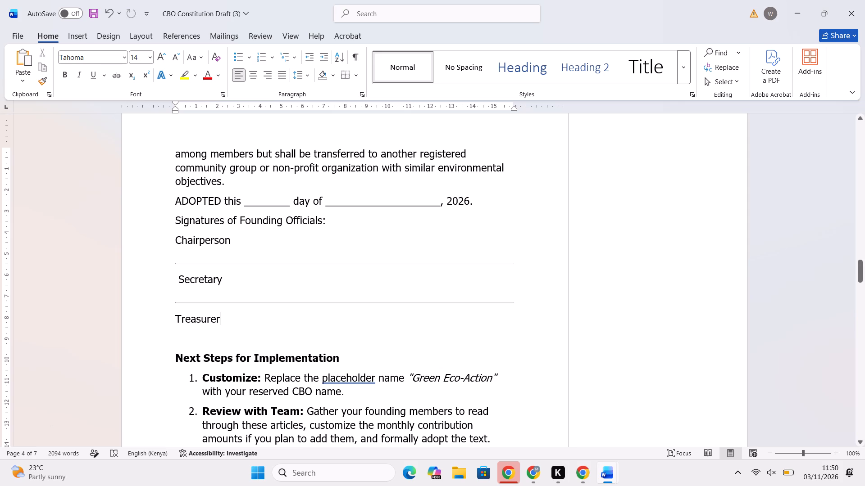
pyautogui.press('Return')
pyautogui.hotkey('ctrl', 'v')
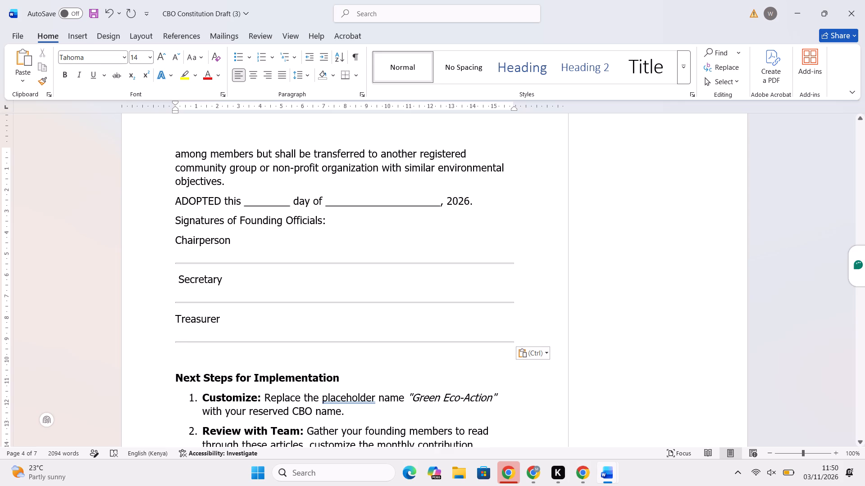
# Bold the titles "Chairperson", "Secretary" and "Treasurer" in the founding officials' signature block.
pyautogui.moveTo(238, 239); pyautogui.dragTo(146, 243)
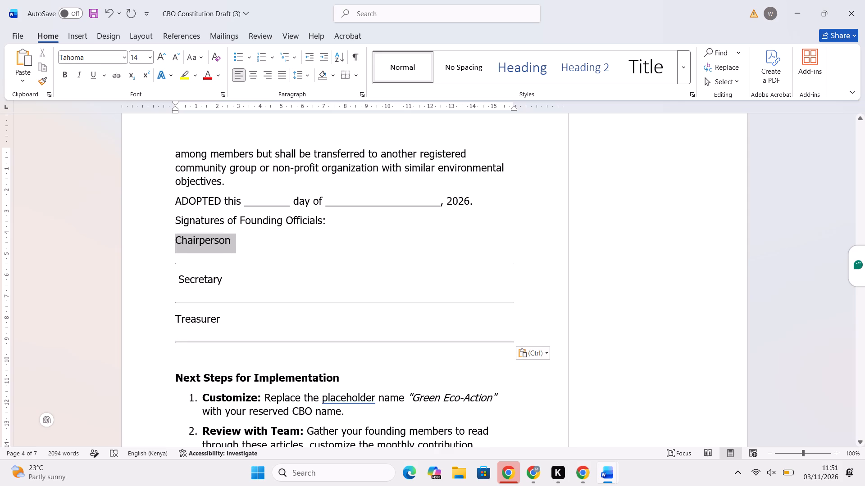
pyautogui.hotkey('ctrl', 'b')
pyautogui.moveTo(227, 279); pyautogui.dragTo(121, 286)
pyautogui.hotkey('ctrl', 'b')
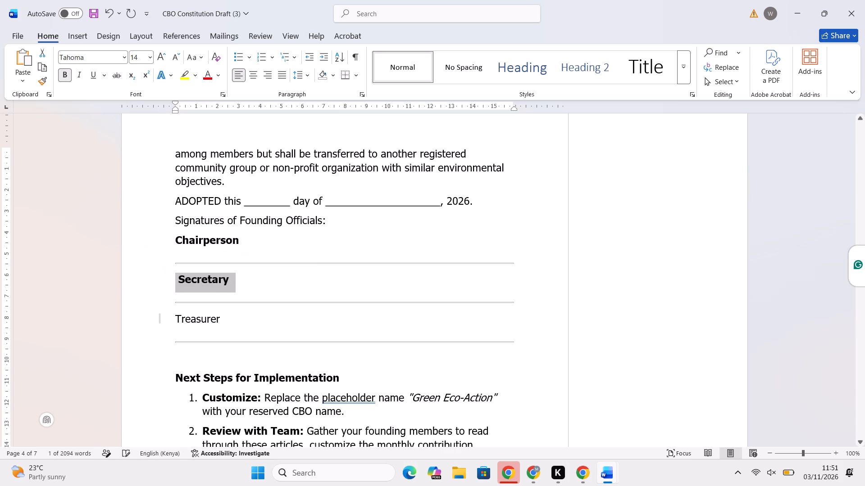
pyautogui.moveTo(228, 323); pyautogui.dragTo(131, 326)
pyautogui.hscroll(-7, 131, 326)
pyautogui.hotkey('ctrl', 'b')
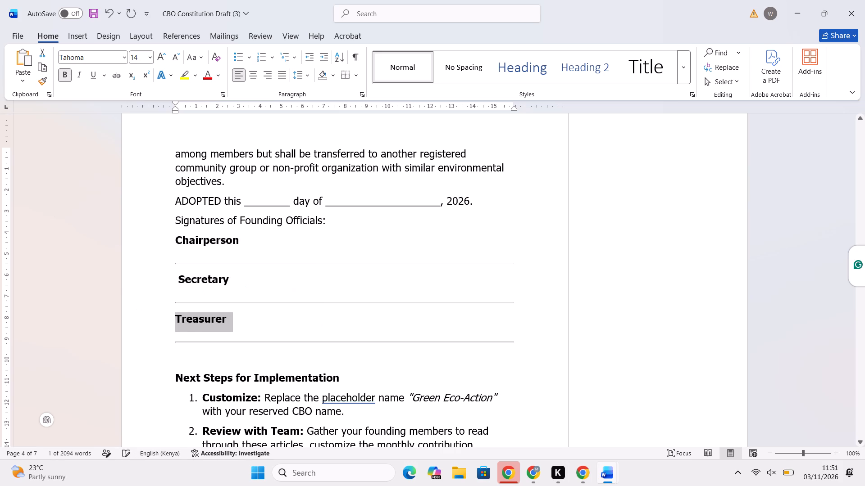
pyautogui.click(324, 310)
pyautogui.scroll(-1, 324, 310)
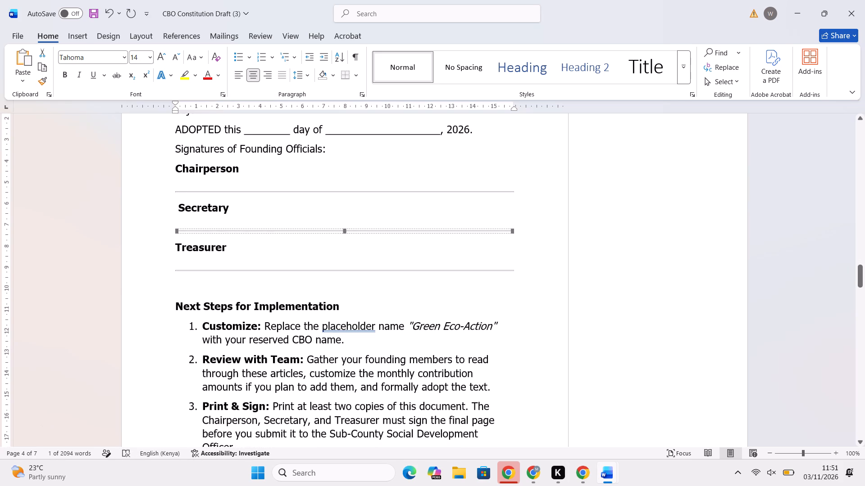
pyautogui.click(537, 341)
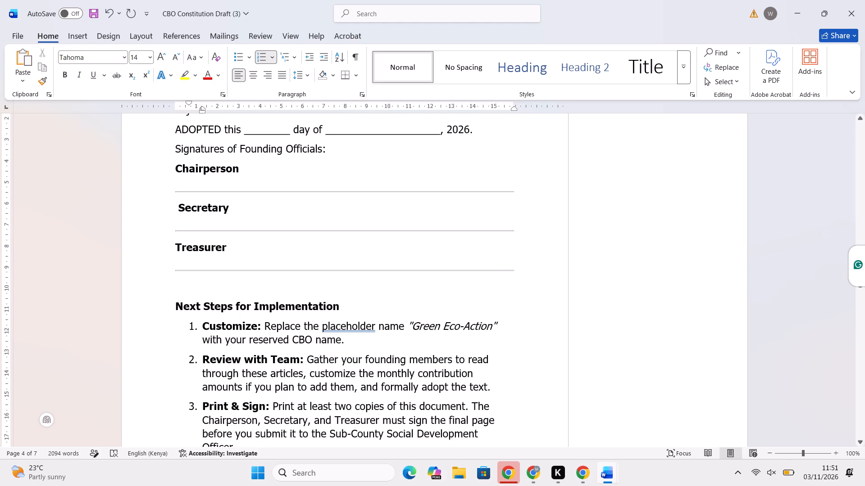
# Remove the leading space before "Secretary" in the signature block.
pyautogui.click(181, 207)
pyautogui.press('BackSpace')
# Highlight the "Next Steps for Implementation" heading and its three numbered items in yellow.
pyautogui.scroll(-1, 460, 315)
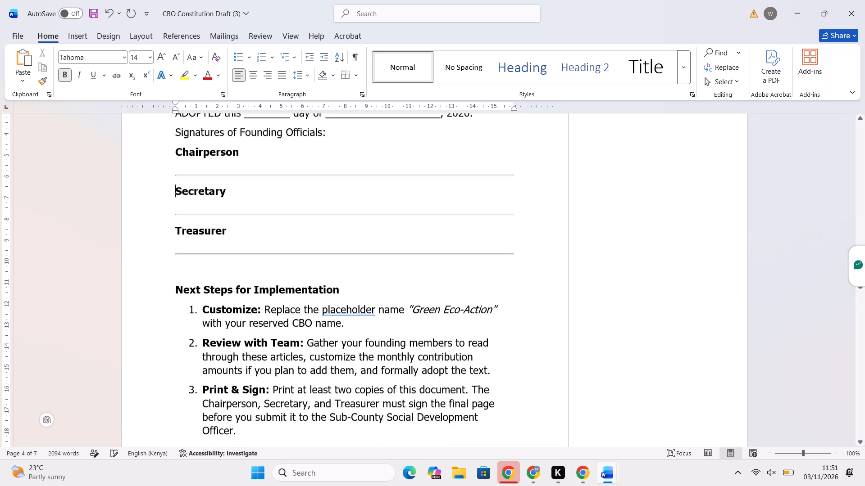
pyautogui.scroll(-3, 457, 319)
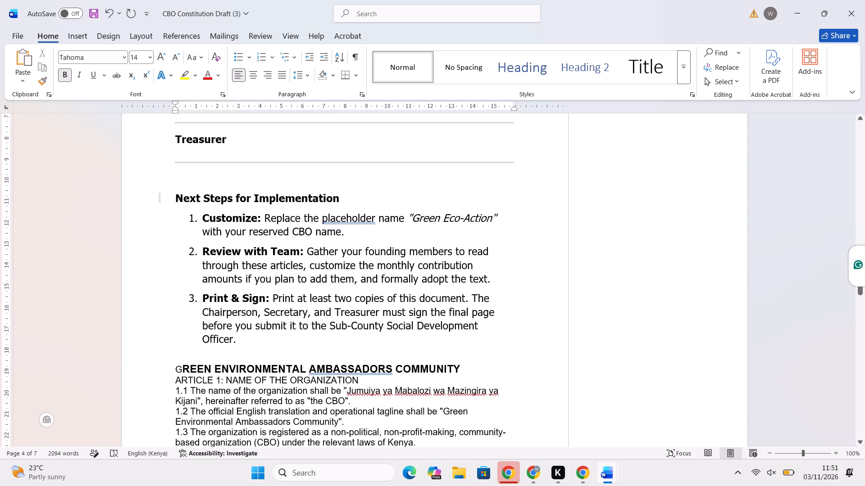
pyautogui.scroll(-1, 285, 255)
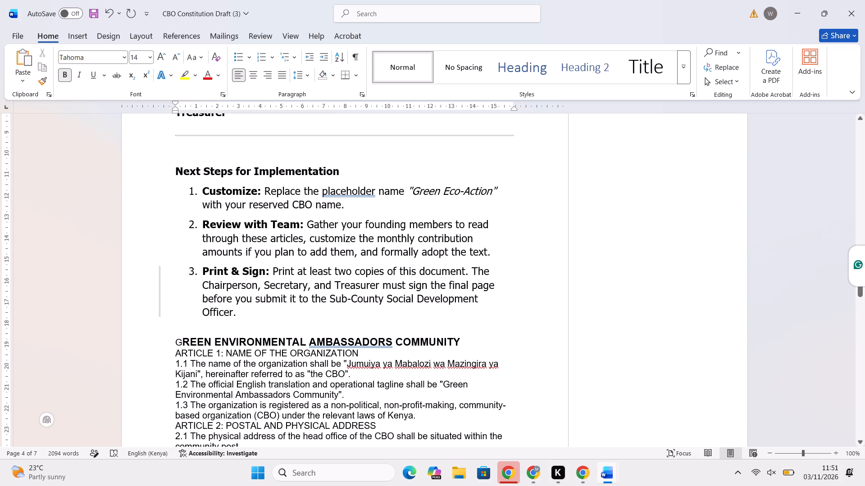
pyautogui.moveTo(248, 317); pyautogui.dragTo(175, 167)
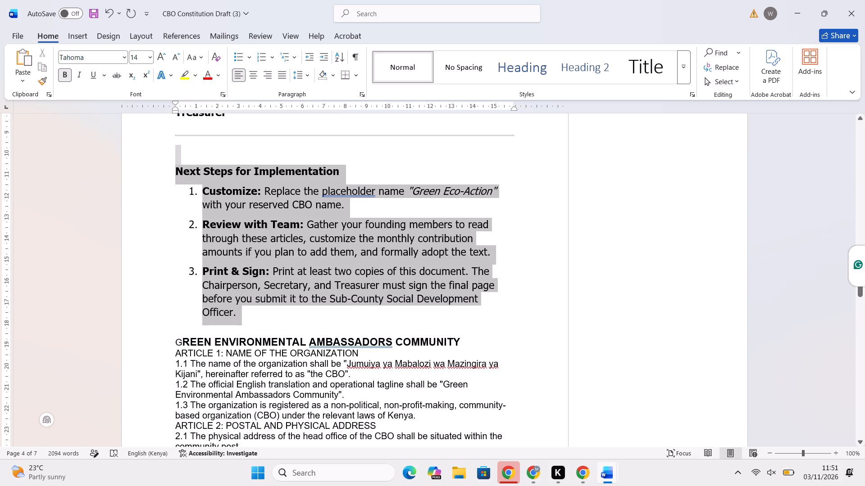
pyautogui.moveTo(175, 167); pyautogui.dragTo(176, 173)
pyautogui.click(183, 72)
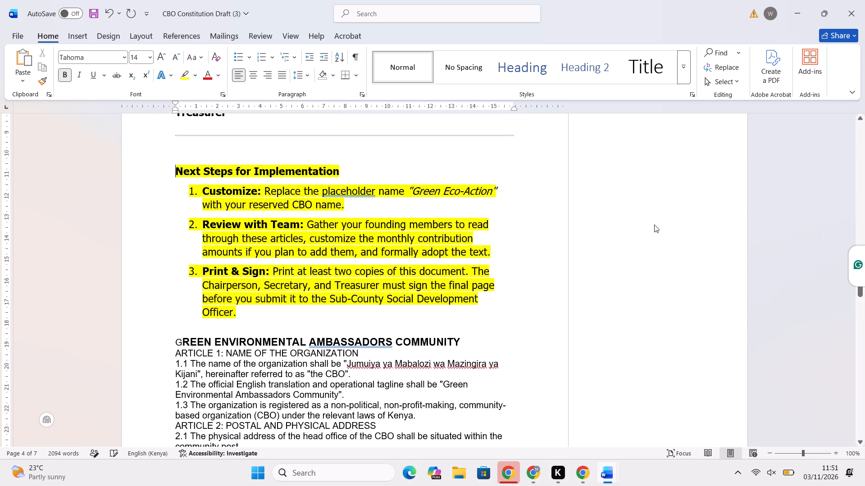
# Comment on the "Next Steps for Implementation" heading, on two lines: "Should we remove this session" and "After using it to develop the final constitution.".
pyautogui.rightClick(388, 225)
pyautogui.click(184, 180)
pyautogui.click(173, 173)
pyautogui.moveTo(173, 173); pyautogui.dragTo(324, 182)
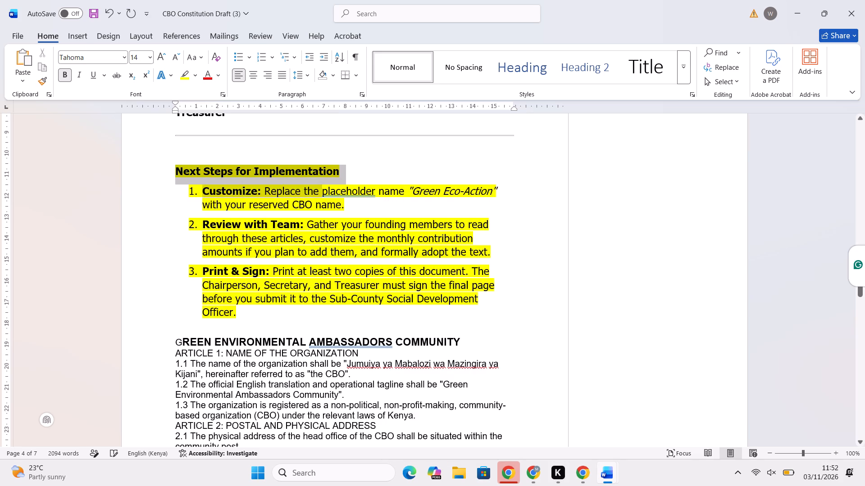
pyautogui.moveTo(324, 182); pyautogui.dragTo(333, 171)
pyautogui.click(501, 140)
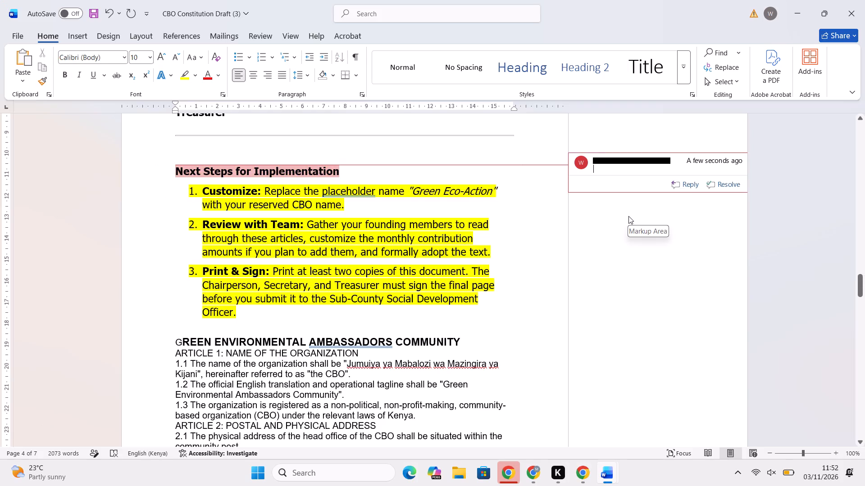
pyautogui.write('Should we remove this session')
pyautogui.press('space')
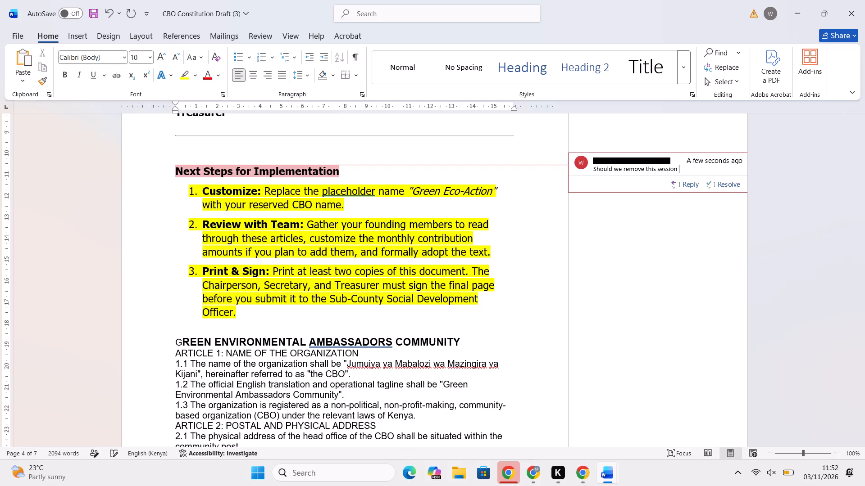
pyautogui.press('Return')
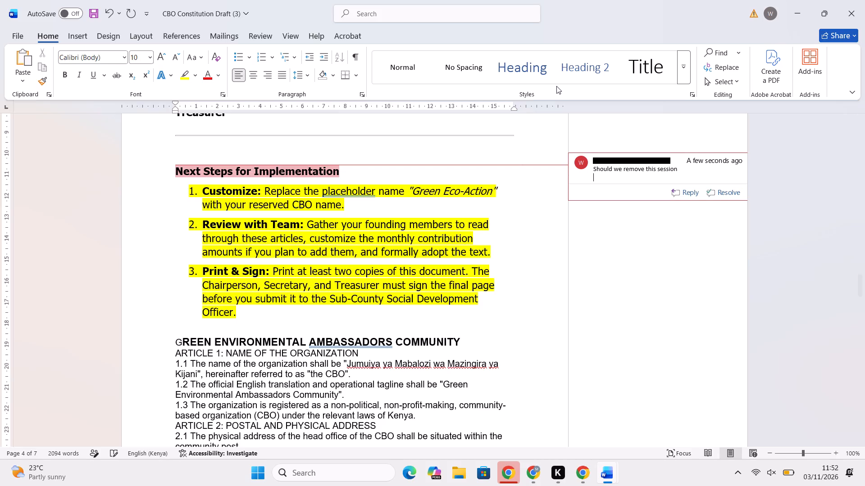
pyautogui.press('BackSpace')
pyautogui.press('Return')
pyautogui.hotkey('shift', 'a')
pyautogui.write('fter using it to develop the')
pyautogui.press('space')
pyautogui.press('BackSpace')
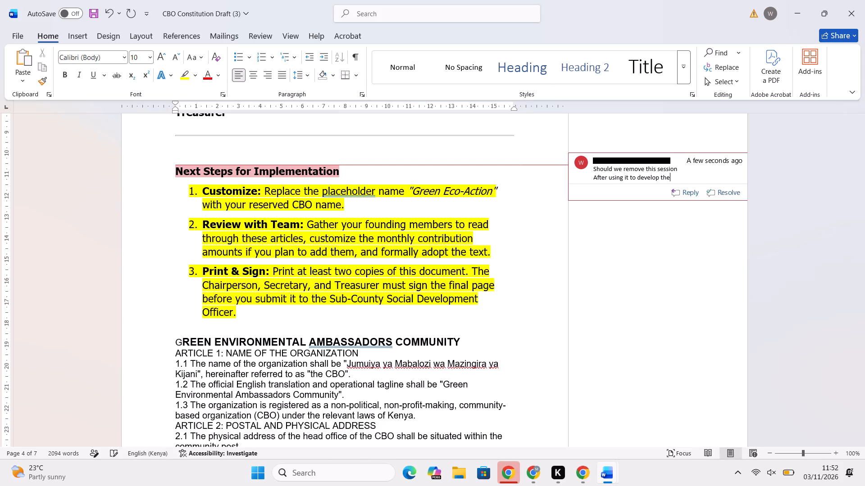
pyautogui.press('space')
pyautogui.write('cnst')
pyautogui.press('BackSpace')
pyautogui.press('BackSpace')
pyautogui.press('BackSpace')
pyautogui.press('BackSpace')
pyautogui.press('BackSpace')
pyautogui.press('space')
pyautogui.write('final constitution')
pyautogui.press('space')
pyautogui.press('BackSpace')
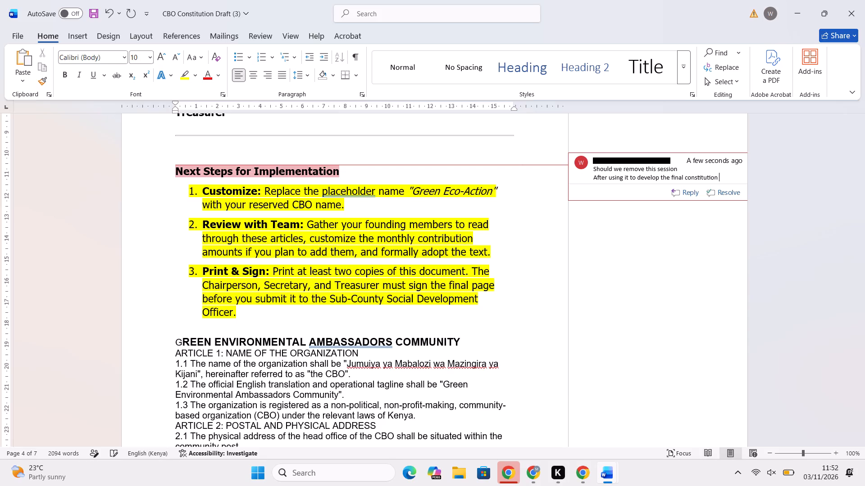
pyautogui.write('.')
pyautogui.press('space')
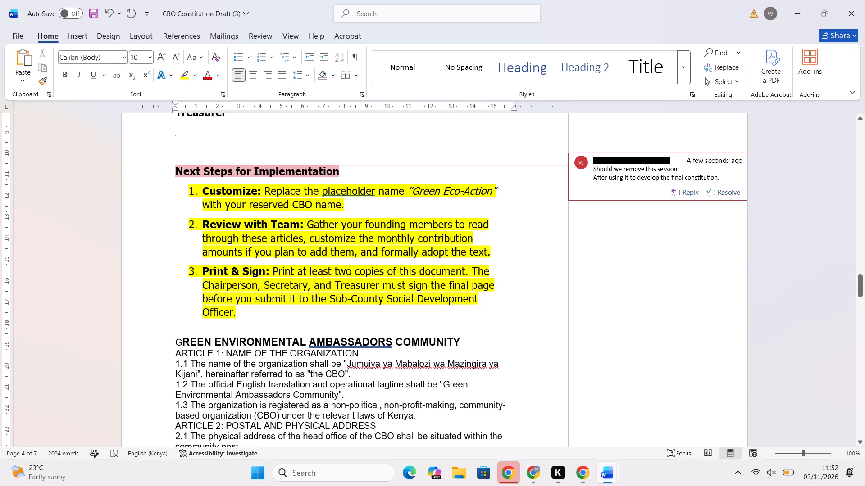
# Remove the highlight from the three numbered items under "Next Steps for Implementation".
pyautogui.moveTo(246, 319); pyautogui.dragTo(184, 187)
pyautogui.click(194, 74)
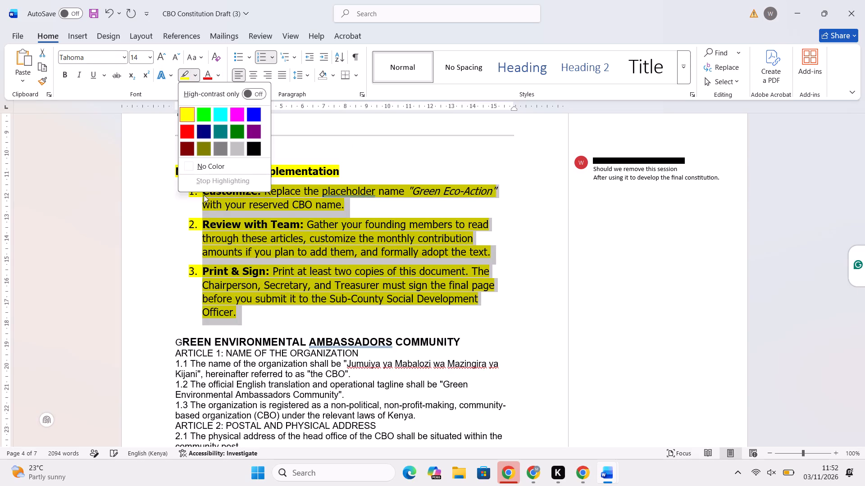
pyautogui.click(187, 165)
# Bold the initial "G" of the "GREEN ENVIRONMENTAL AMBASSADORS COMMUNITY" title.
pyautogui.scroll(-4, 327, 293)
pyautogui.scroll(3, 323, 301)
pyautogui.scroll(-2, 353, 312)
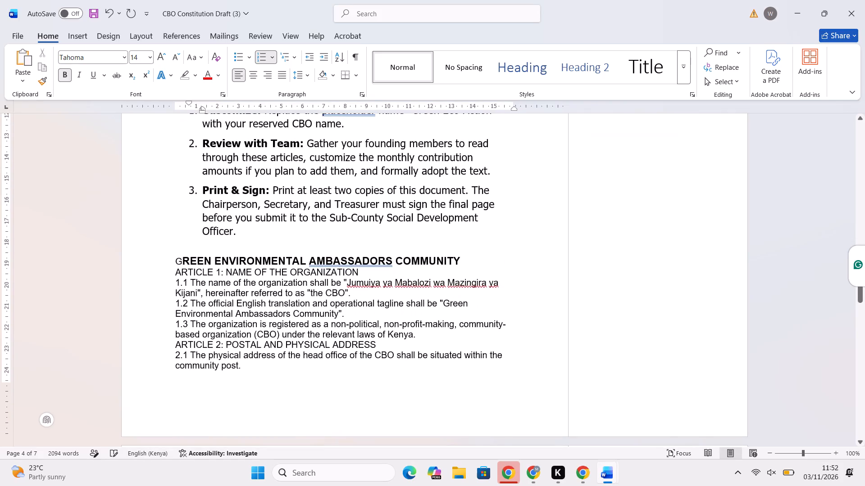
pyautogui.moveTo(182, 261); pyautogui.dragTo(171, 261)
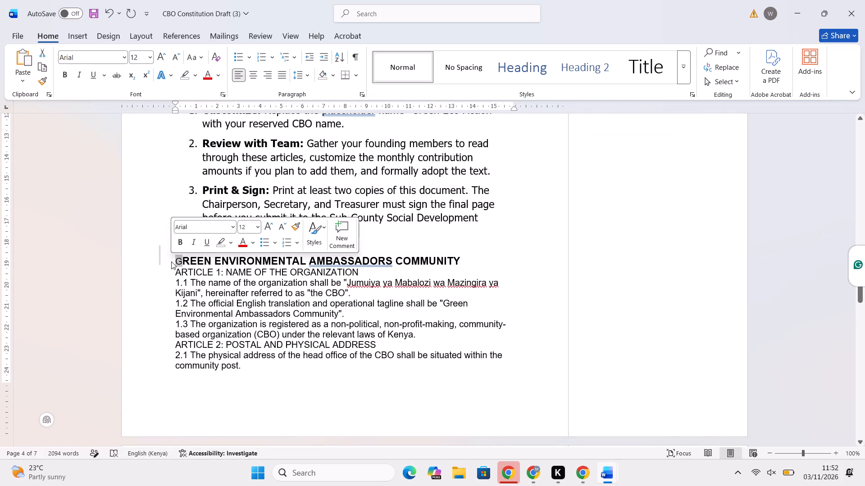
pyautogui.hotkey('ctrl', 'b')
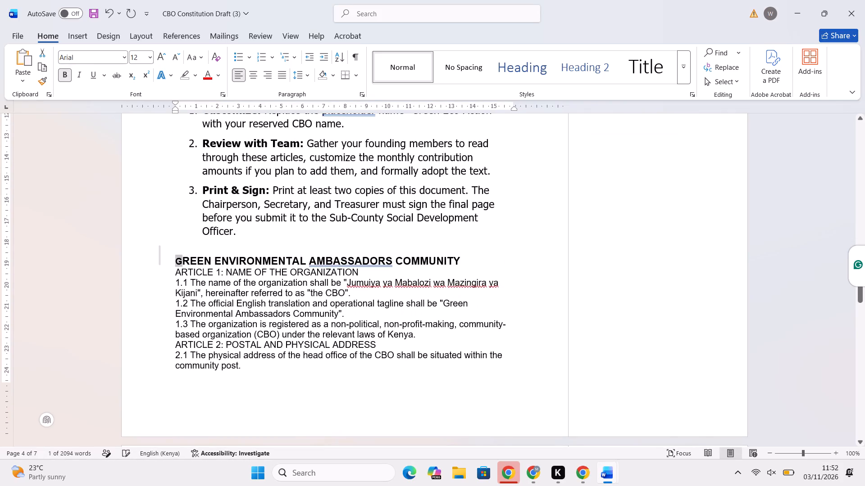
# Copy clauses 6.1 to 6.3 on the Chairperson, Secretary and Treasurer duties from Article 6 of the Green Environmental Ambassadors Community version.
pyautogui.scroll(-3, 410, 284)
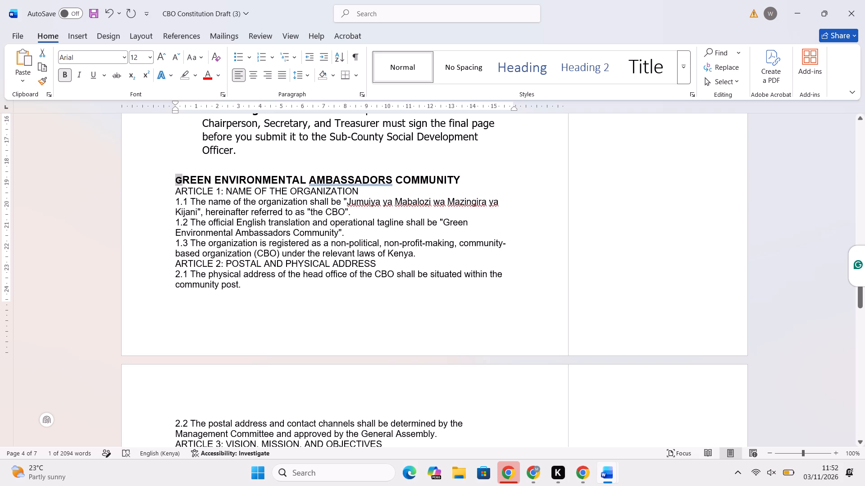
pyautogui.scroll(-7, 322, 220)
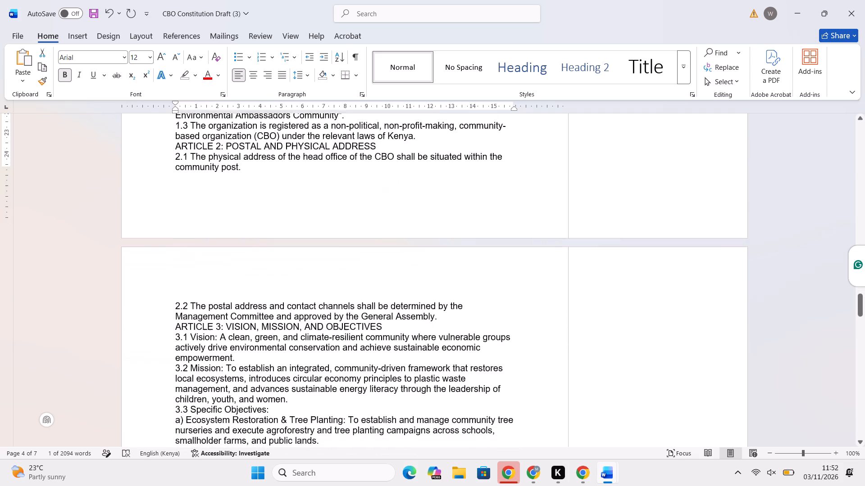
pyautogui.scroll(-18, 323, 231)
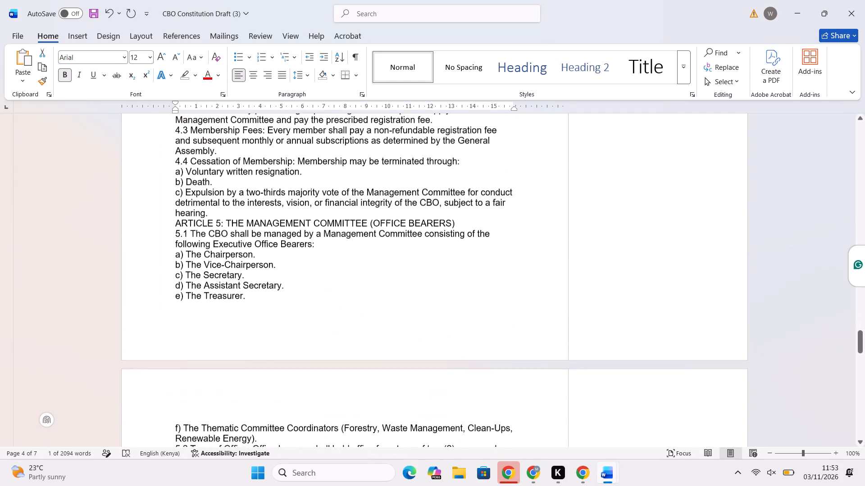
pyautogui.scroll(-11, 332, 244)
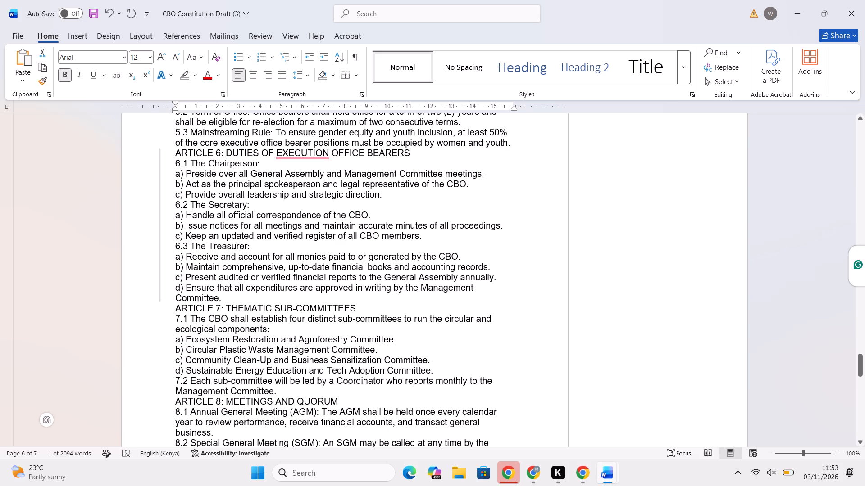
pyautogui.moveTo(223, 299); pyautogui.dragTo(165, 167)
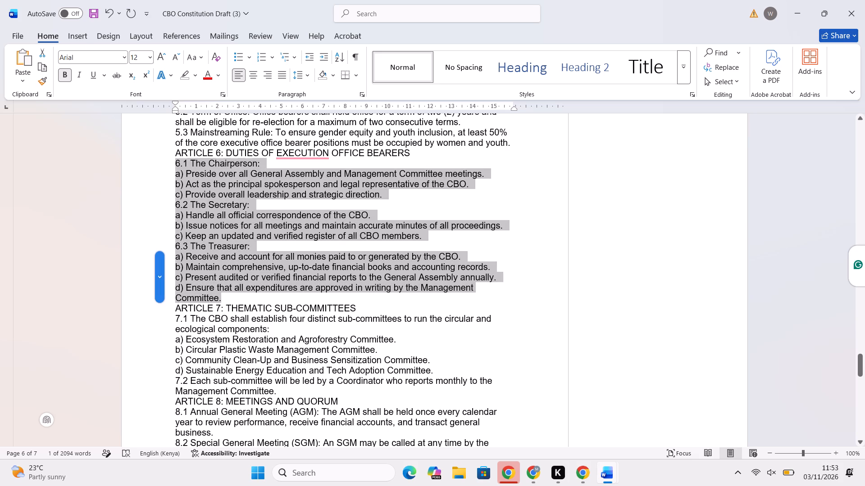
pyautogui.moveTo(165, 167); pyautogui.dragTo(168, 159)
pyautogui.hotkey('ctrl', 'c')
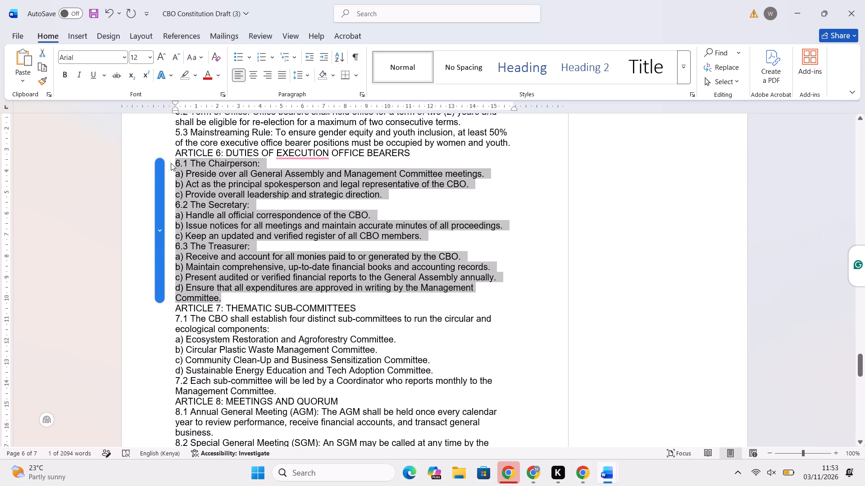
# Compare the first draft's articles on meetings and finance with Articles 3 to 6 of the Green Environmental Ambassadors Community version.
pyautogui.scroll(6, 353, 172)
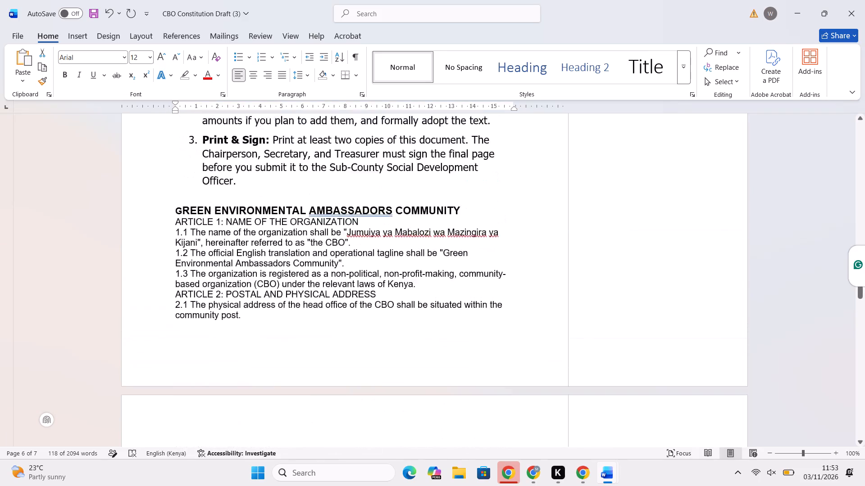
pyautogui.scroll(5, 353, 172)
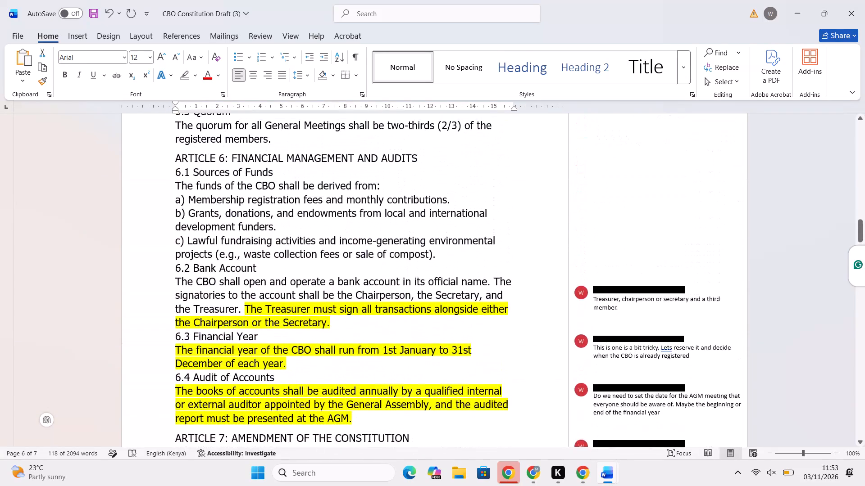
pyautogui.scroll(3, 353, 172)
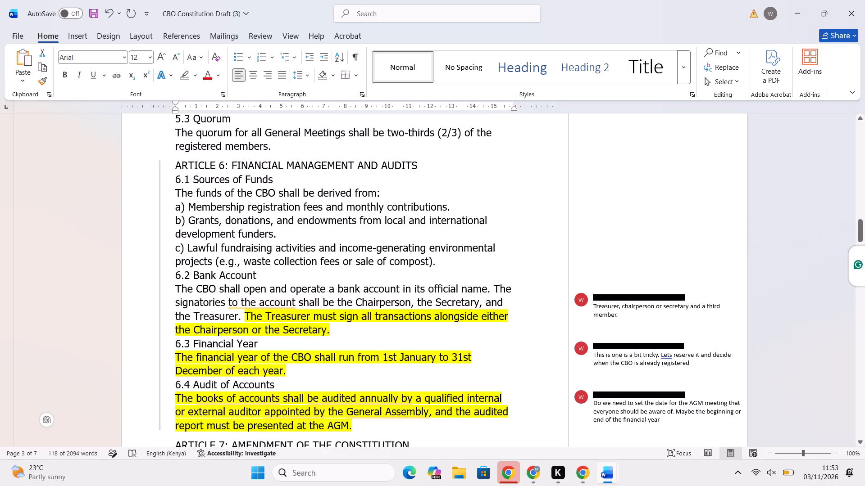
pyautogui.scroll(-8, 450, 352)
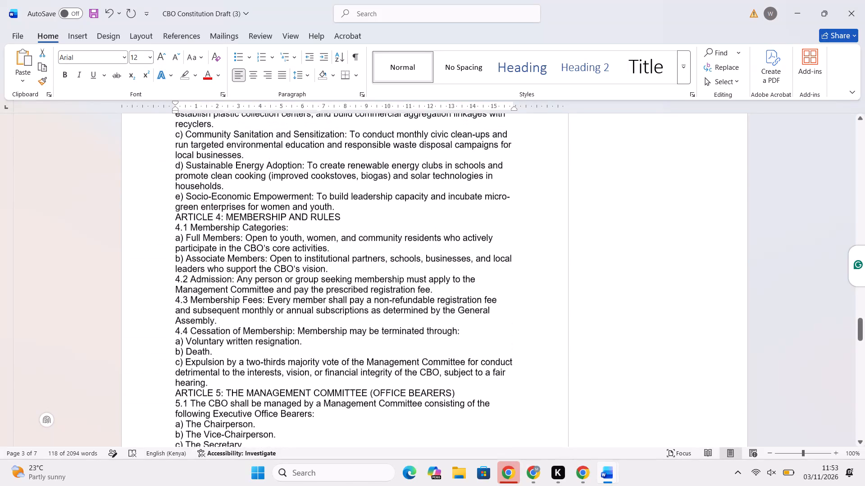
pyautogui.scroll(-1, 450, 352)
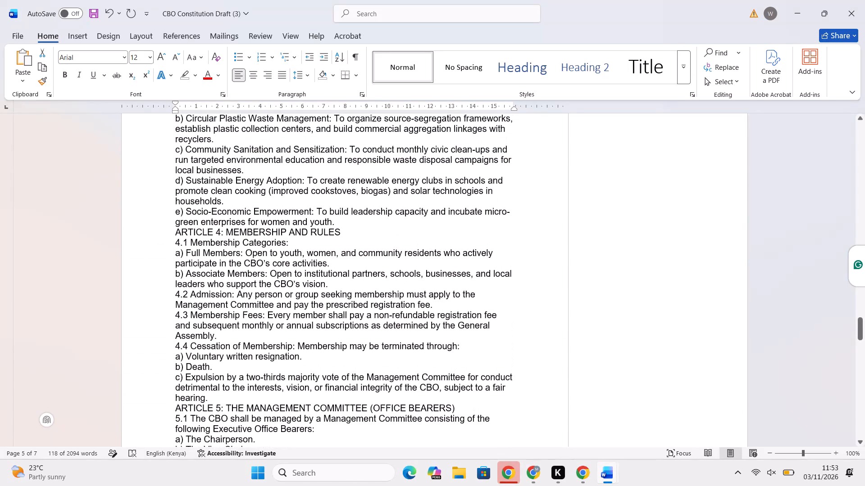
pyautogui.scroll(3, 274, 255)
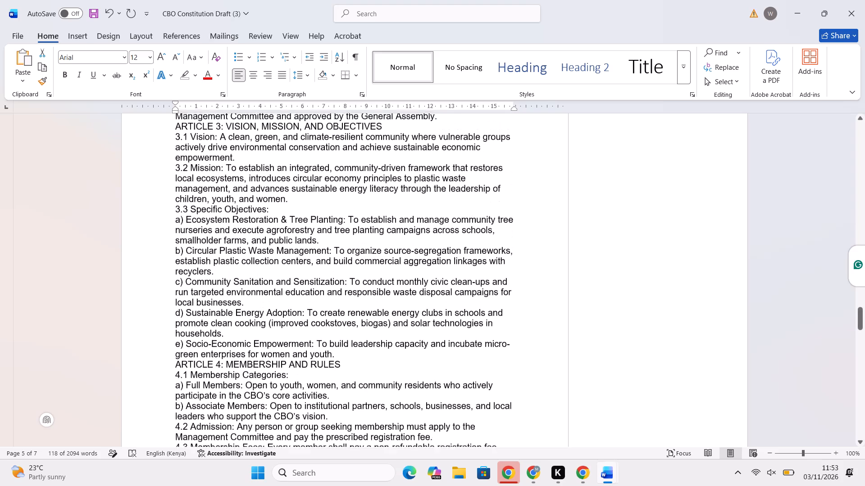
pyautogui.scroll(-2, 274, 255)
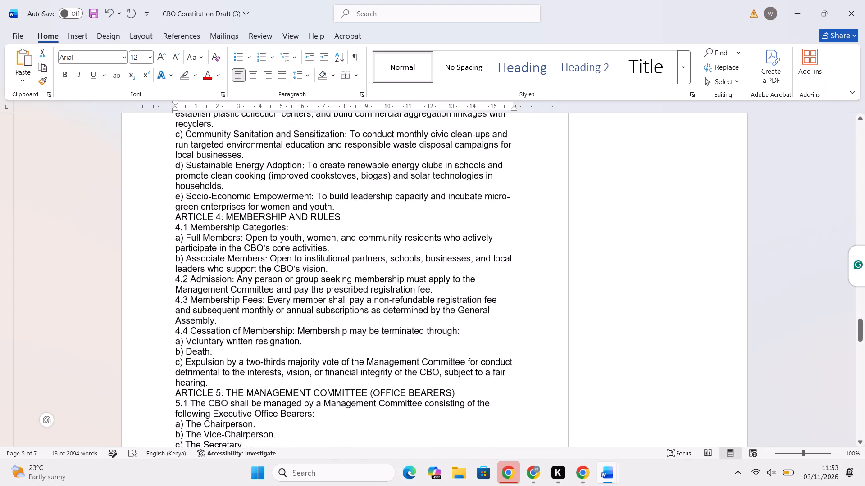
pyautogui.scroll(-3, 274, 255)
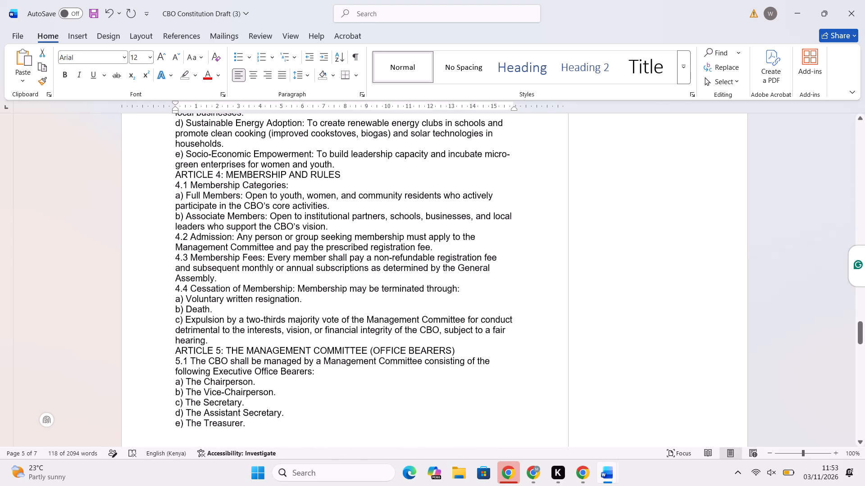
pyautogui.scroll(-1, 274, 255)
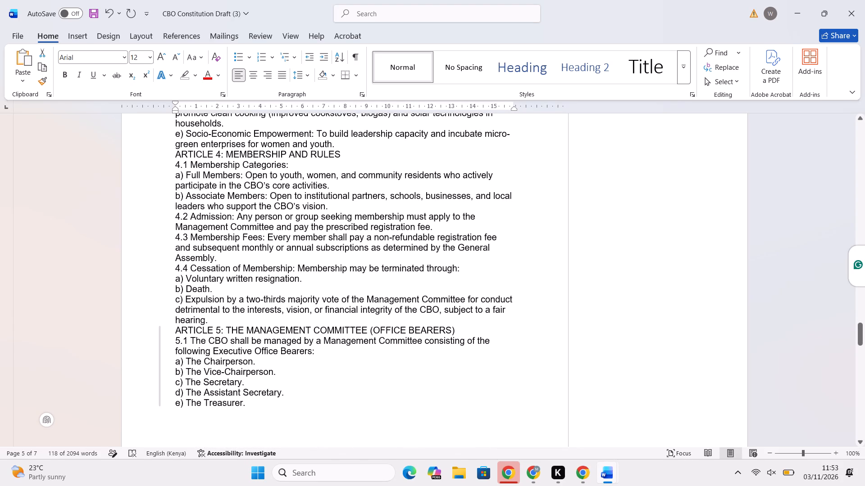
pyautogui.scroll(-2, 416, 360)
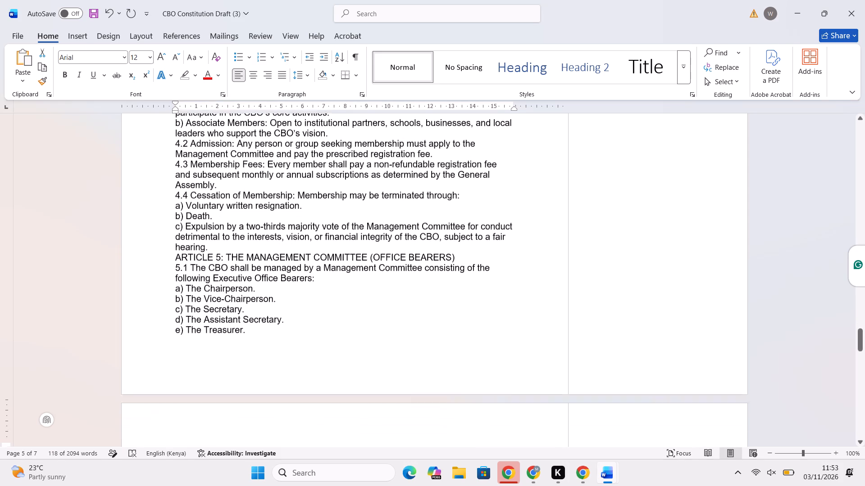
pyautogui.scroll(-2, 416, 360)
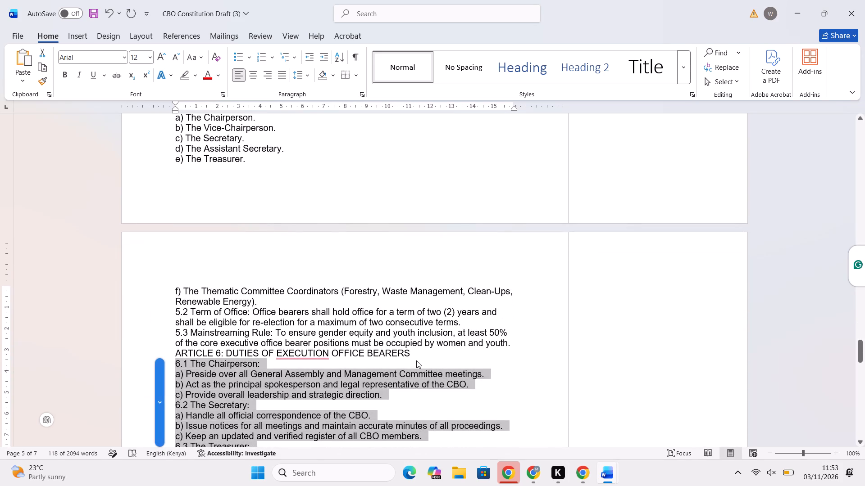
# Copy Articles 4 to 6 in full, from "MEMBERSHIP AND RULES" through the Treasurer's duties, from the Green Environmental Ambassadors Community version.
pyautogui.scroll(3, 416, 360)
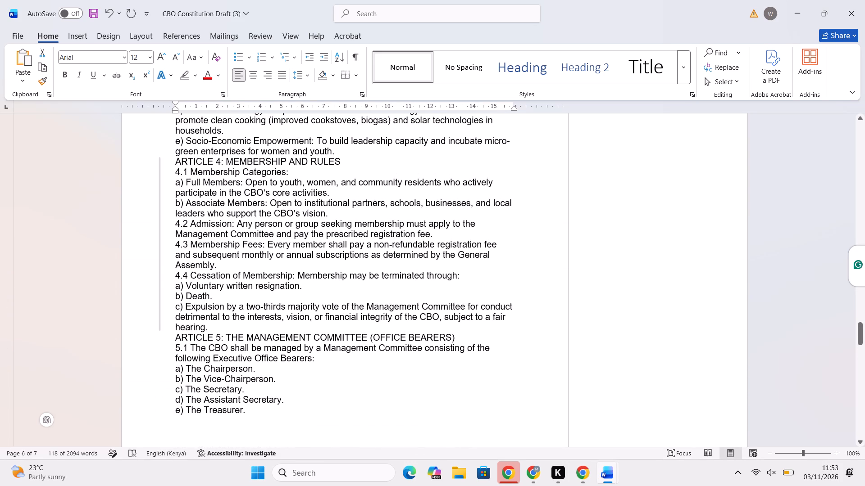
pyautogui.moveTo(175, 157); pyautogui.dragTo(231, 451)
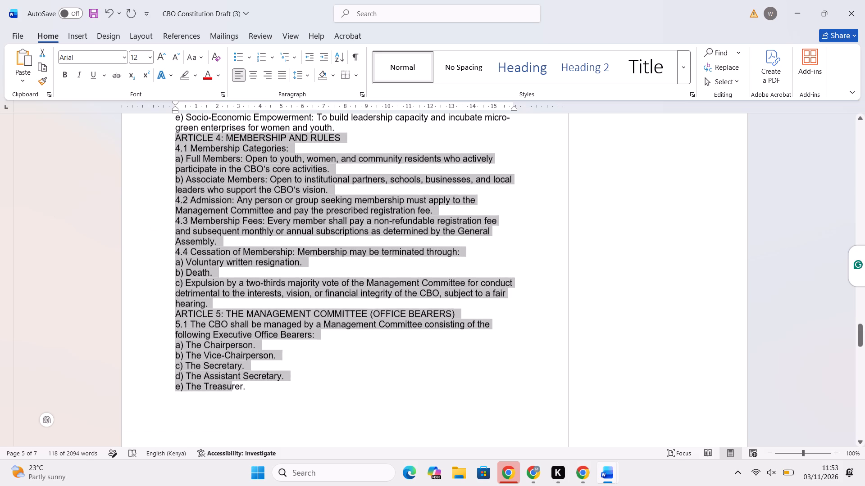
pyautogui.moveTo(231, 451); pyautogui.dragTo(247, 273)
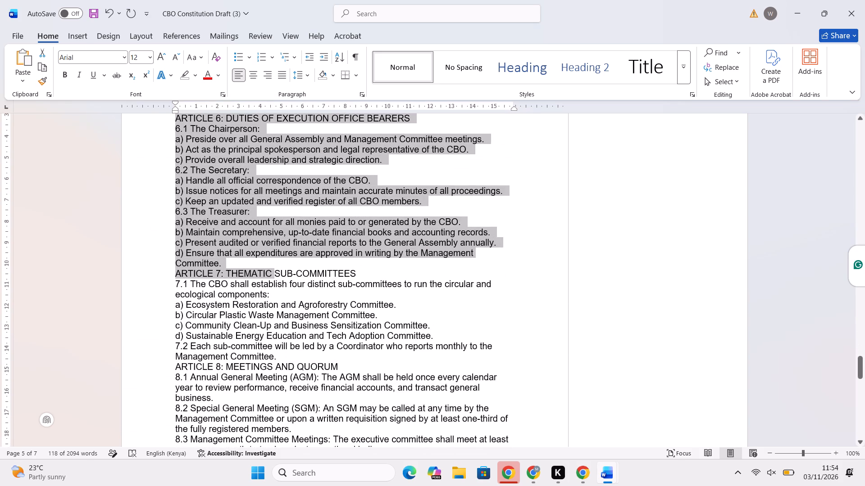
pyautogui.moveTo(247, 273); pyautogui.dragTo(232, 263)
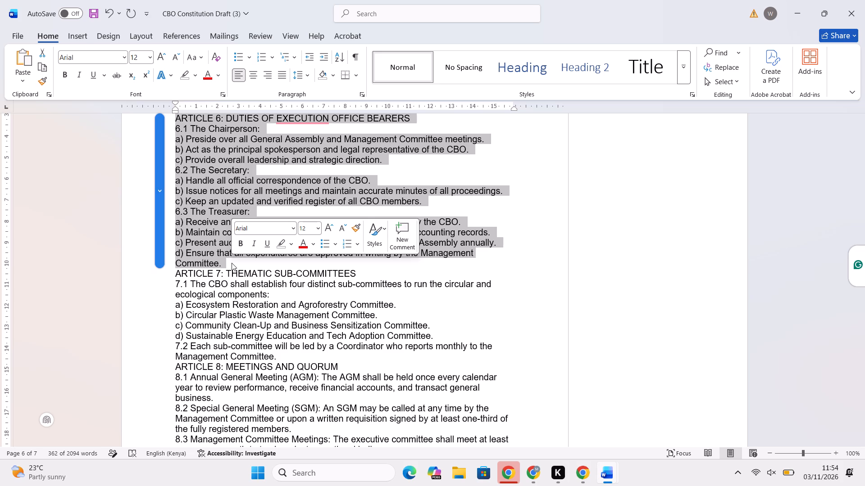
pyautogui.hotkey('ctrl', 'c')
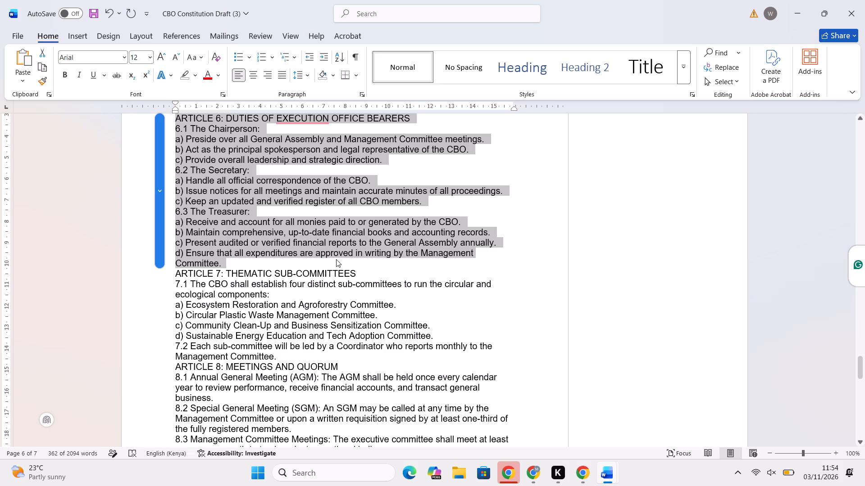
# Paste the copied Articles 4 to 6 on a new line after item c) of clause 3.4 "Termination of Membership" in the first draft.
pyautogui.scroll(4, 478, 299)
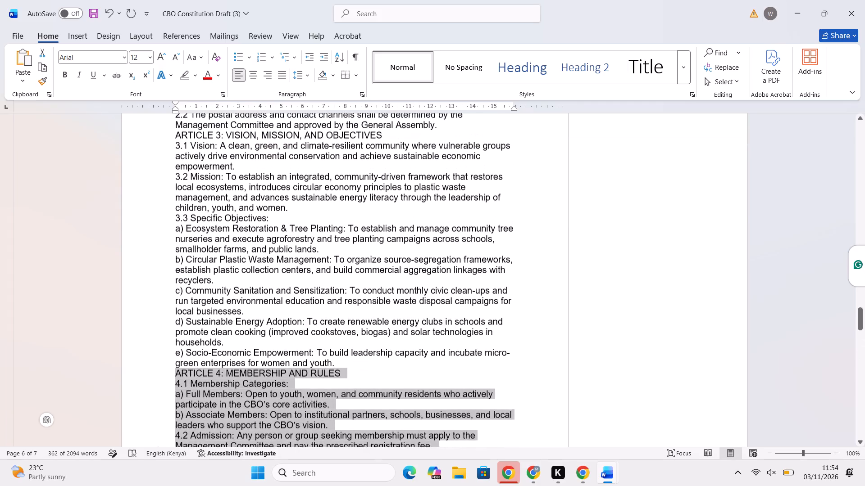
pyautogui.scroll(5, 478, 299)
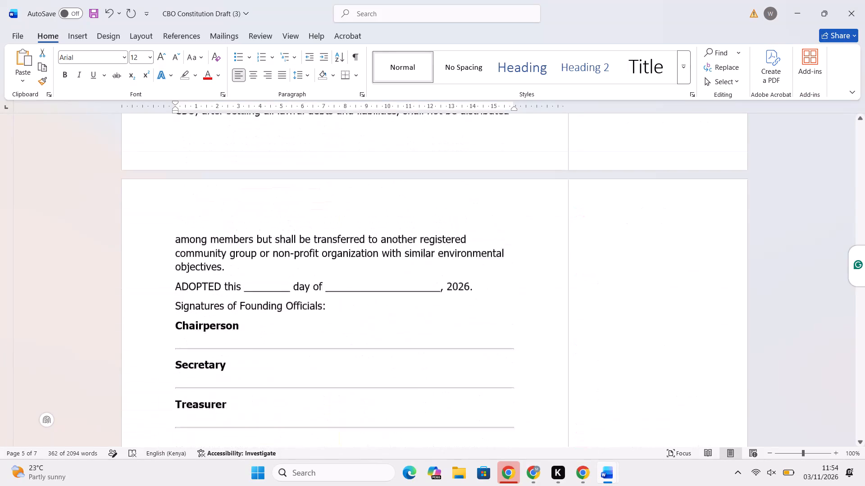
pyautogui.scroll(5, 478, 299)
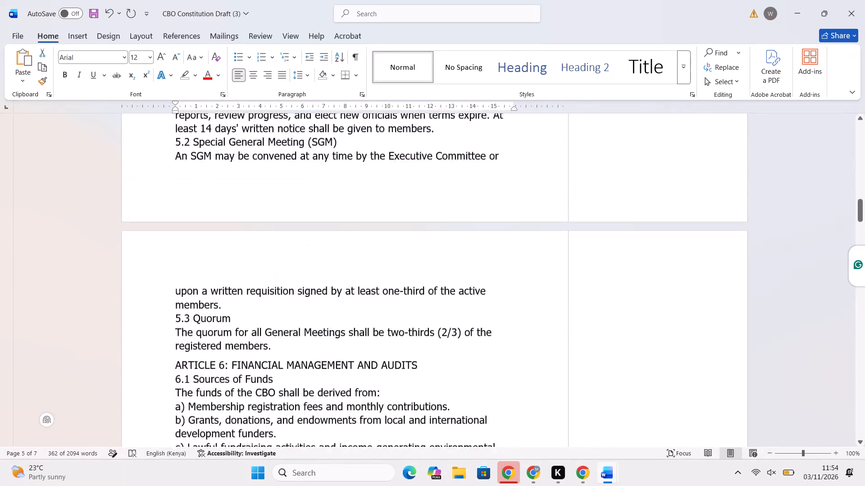
pyautogui.scroll(1, 478, 299)
pyautogui.scroll(-2, 478, 299)
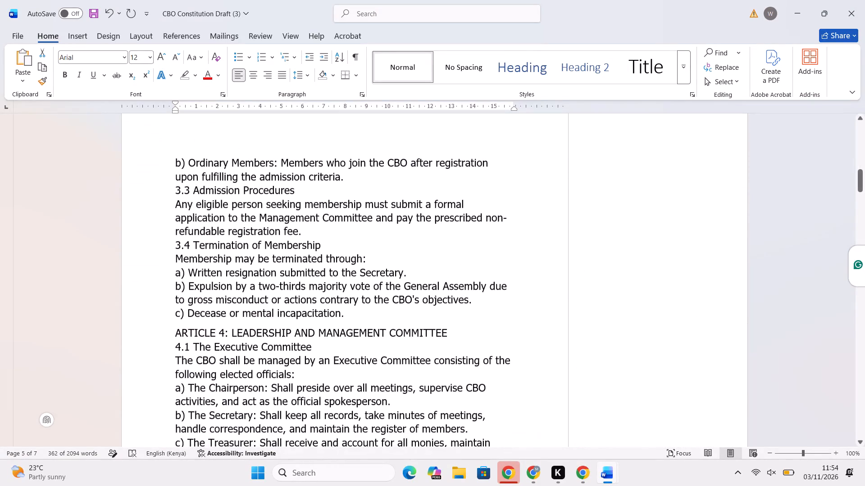
pyautogui.scroll(4, 478, 299)
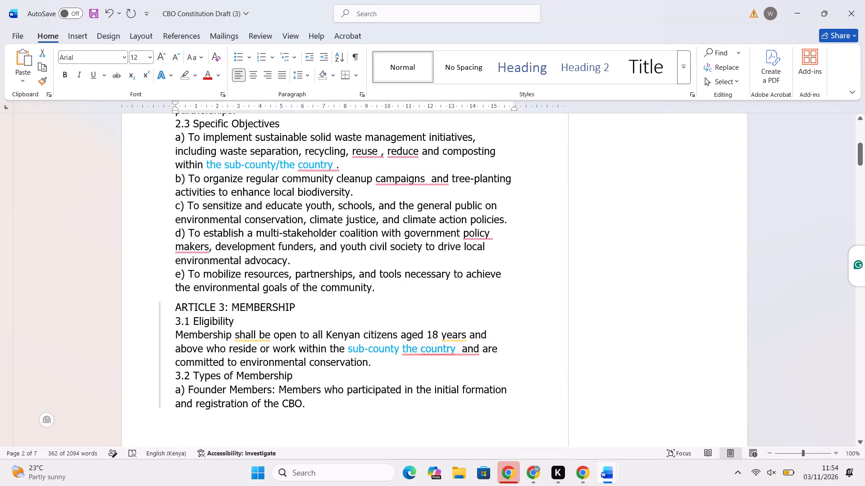
pyautogui.click(386, 288)
pyautogui.scroll(1, 386, 288)
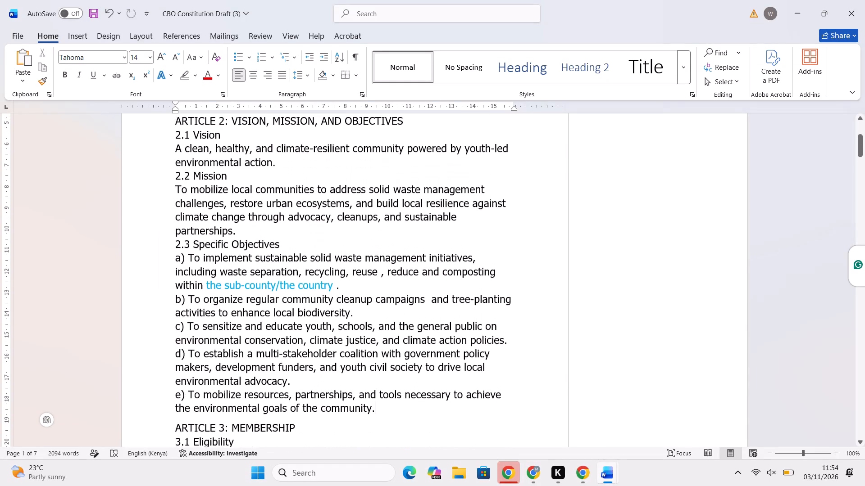
pyautogui.scroll(1, 386, 288)
pyautogui.scroll(-3, 386, 288)
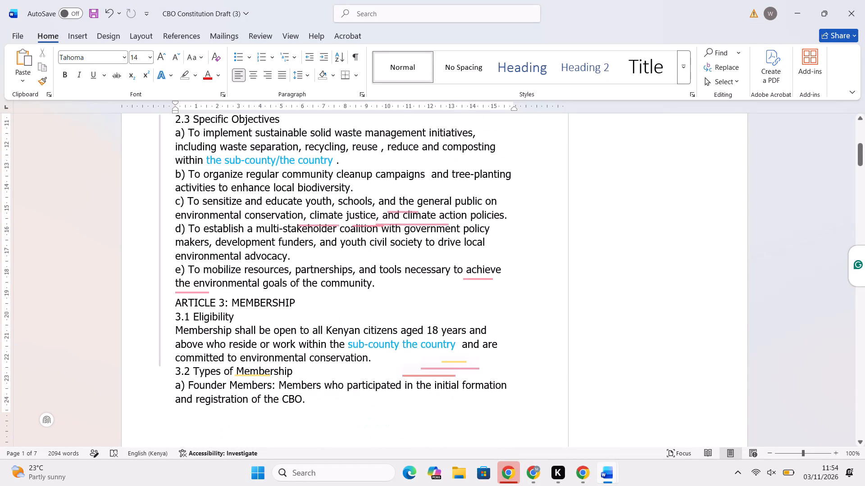
pyautogui.scroll(-2, 386, 288)
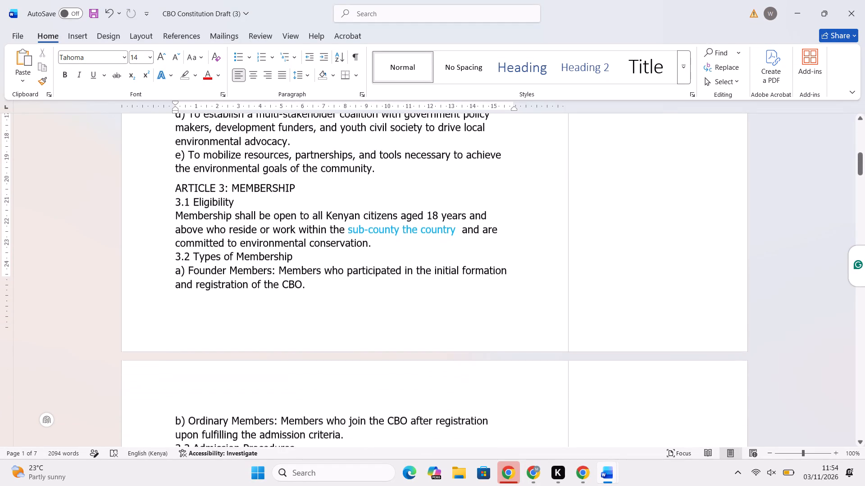
pyautogui.scroll(-2, 386, 288)
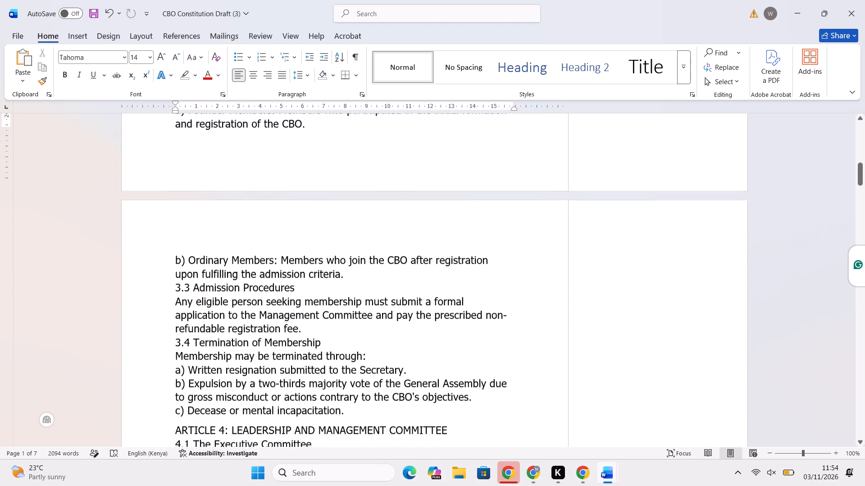
pyautogui.scroll(-1, 386, 288)
pyautogui.click(353, 338)
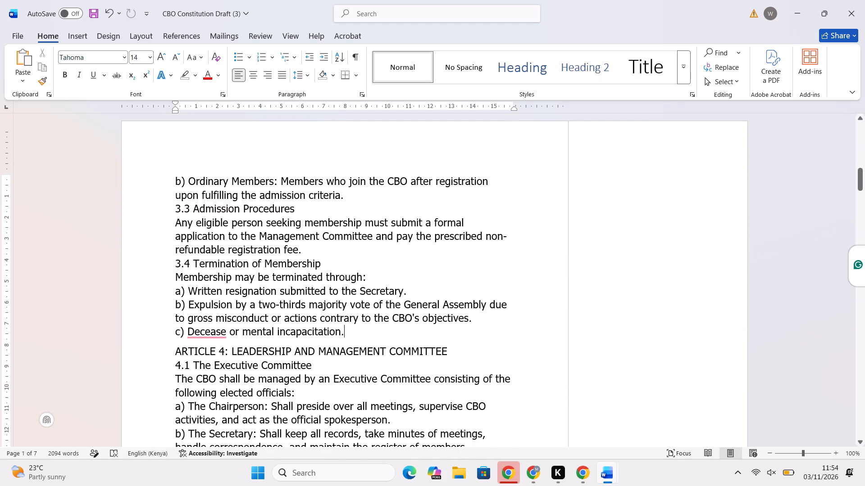
pyautogui.press('Return')
pyautogui.hotkey('ctrl', 'v')
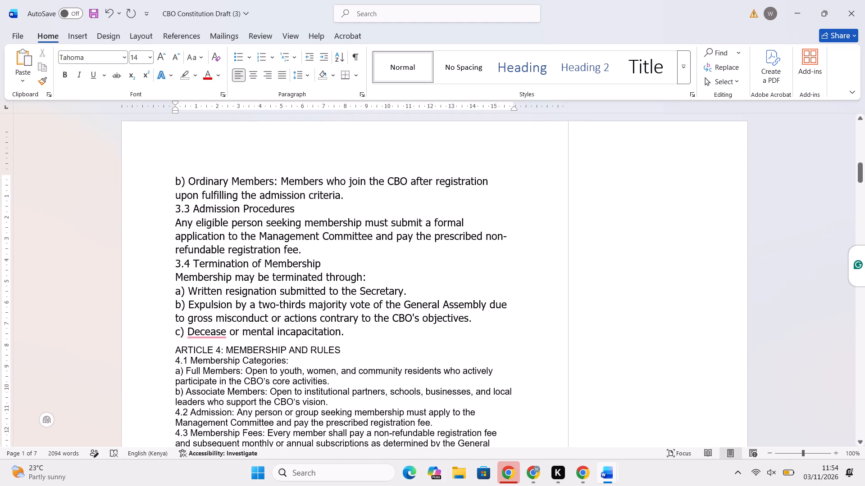
# Review the pasted Articles 4 to 6 alongside the first draft's membership clauses and its own Article 4 on leadership.
pyautogui.scroll(-1, 353, 338)
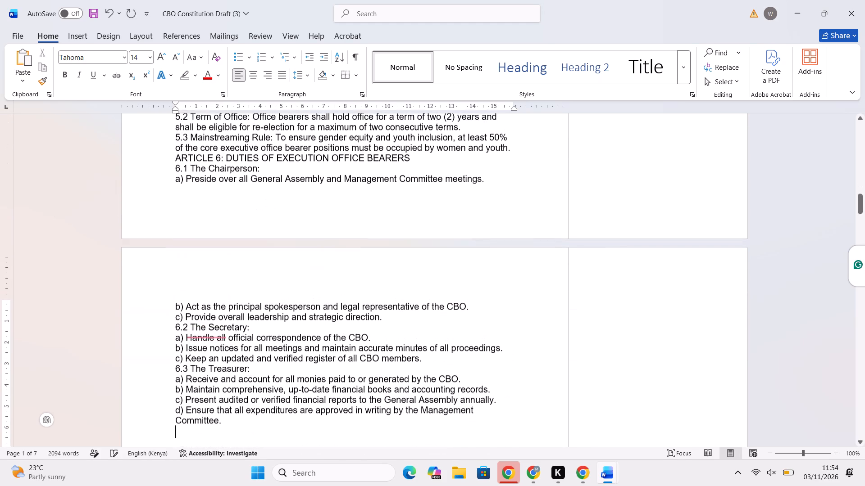
pyautogui.scroll(-1, 353, 338)
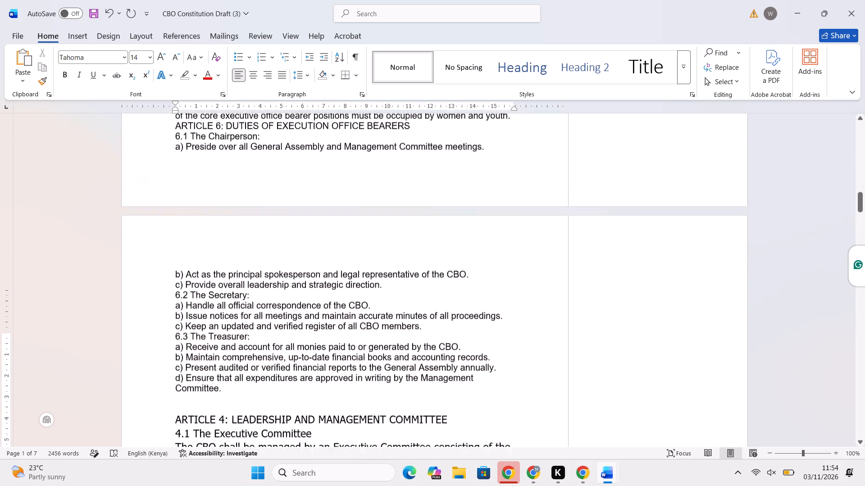
pyautogui.scroll(3, 353, 338)
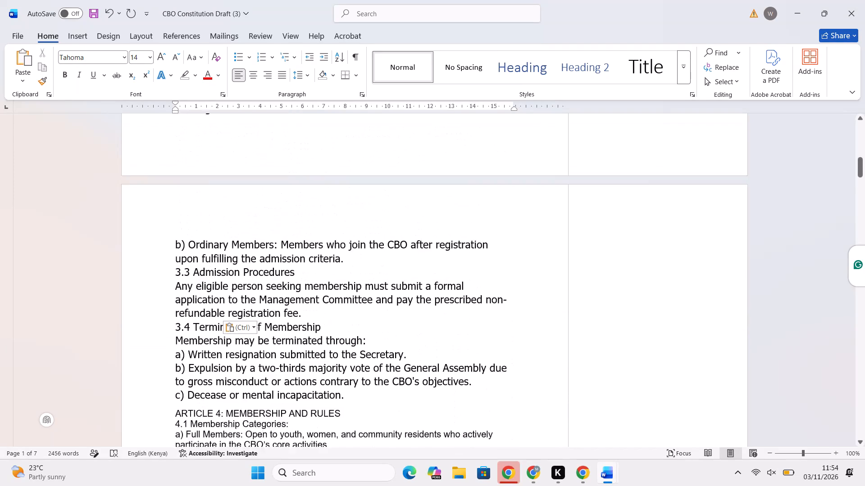
pyautogui.scroll(-1, 353, 338)
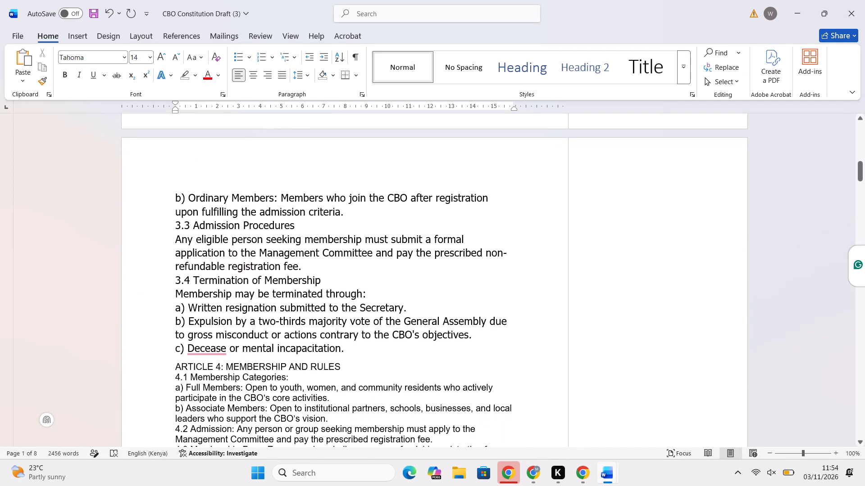
pyautogui.scroll(-1, 353, 338)
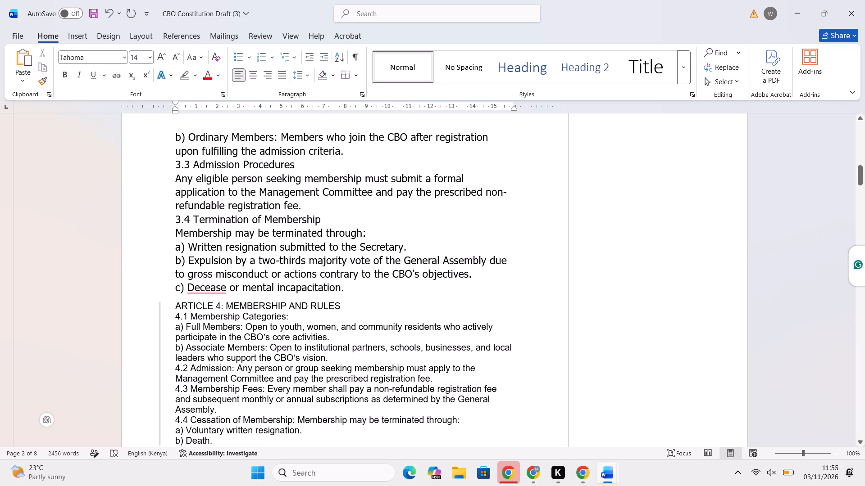
pyautogui.scroll(-1, 339, 337)
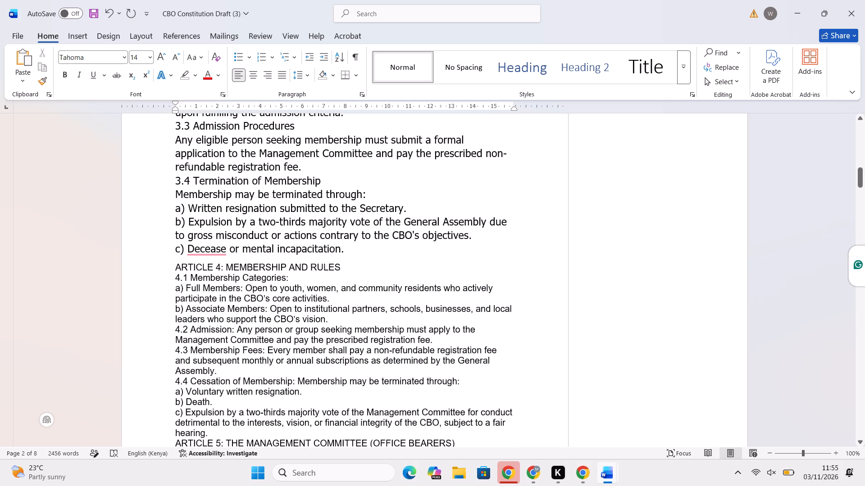
pyautogui.scroll(-1, 339, 337)
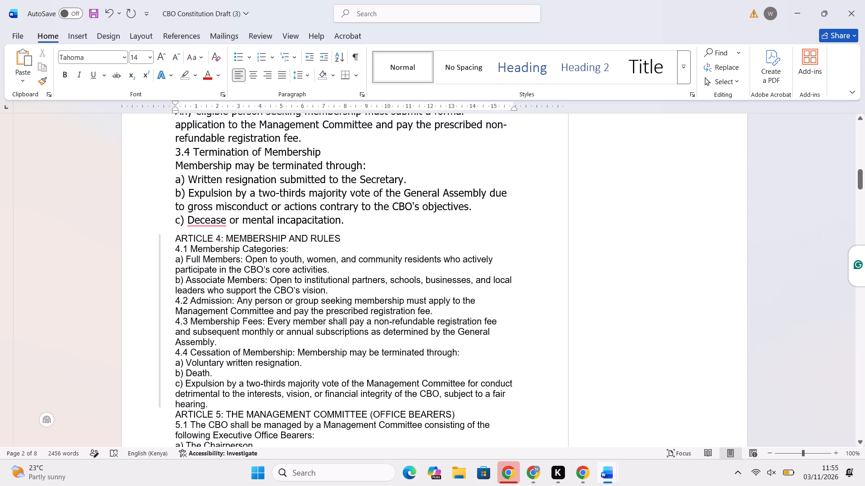
pyautogui.scroll(-1, 279, 330)
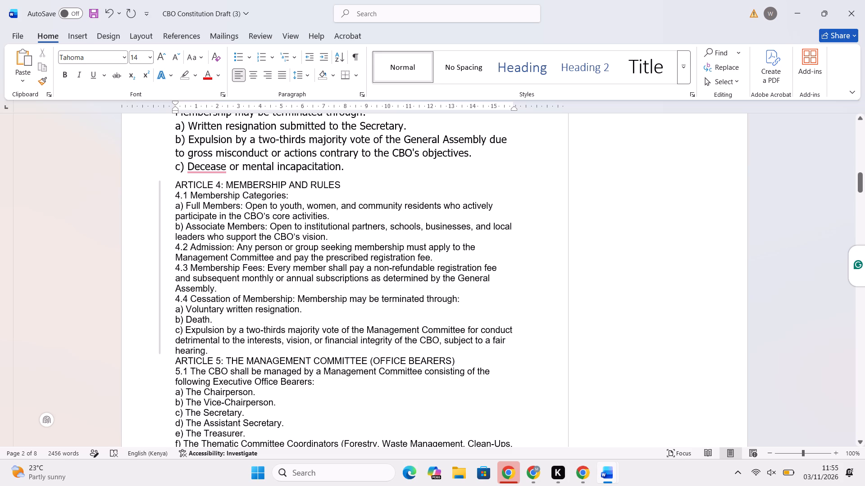
# Insert a blank line between the end of clause 4.4 and the pasted heading "ARTICLE 5: THE MANAGEMENT COMMITTEE (OFFICE BEARERS)".
pyautogui.scroll(-1, 341, 329)
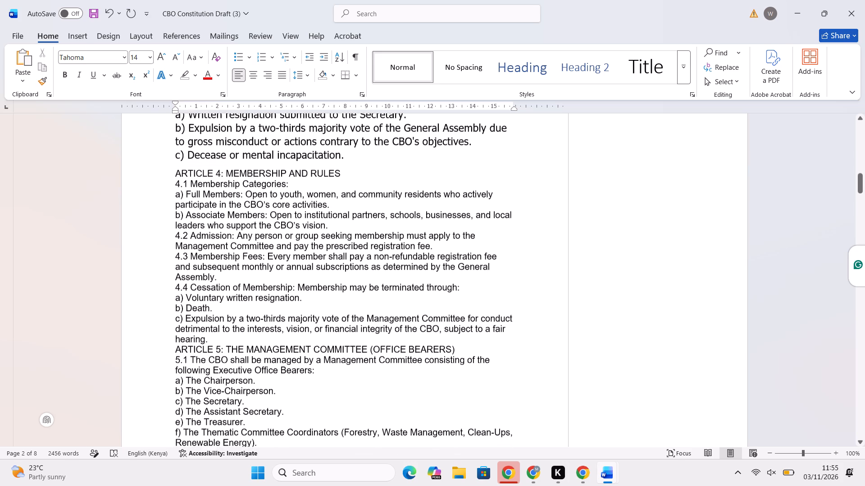
pyautogui.scroll(-2, 341, 329)
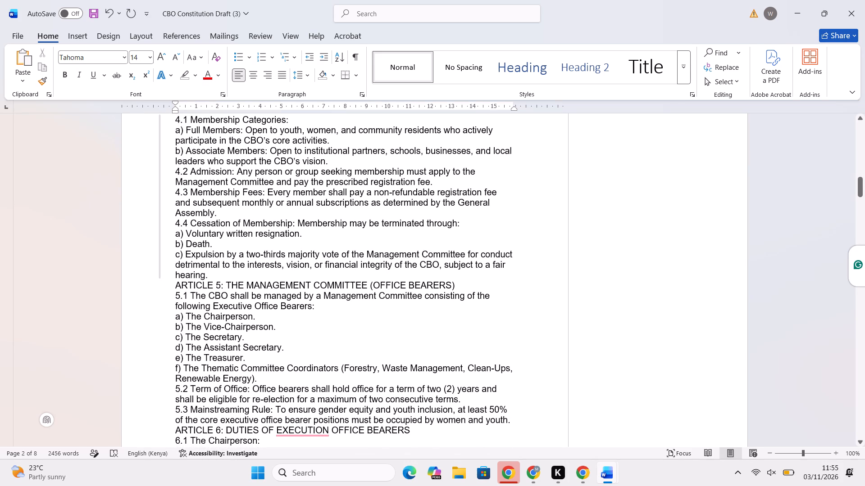
pyautogui.click(212, 274)
pyautogui.press('Return')
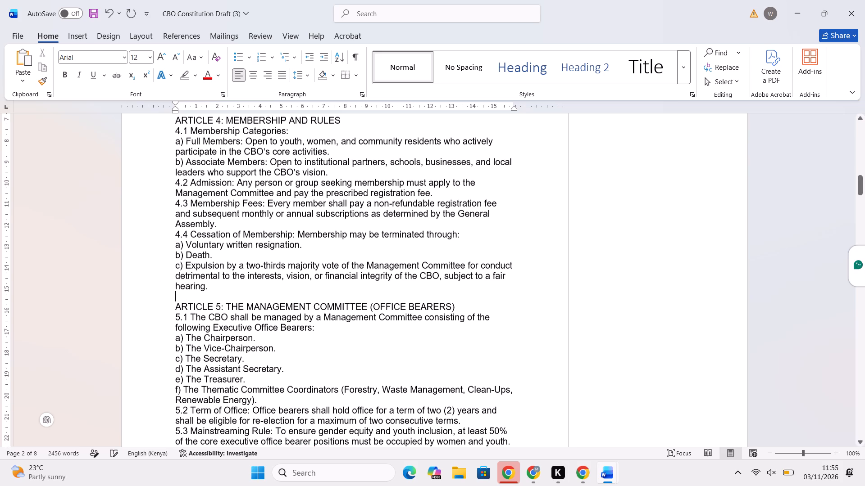
# Delete item f) on the Thematic Committee Coordinators, including its letter and line, from clause 5.1.
pyautogui.scroll(-1, 212, 274)
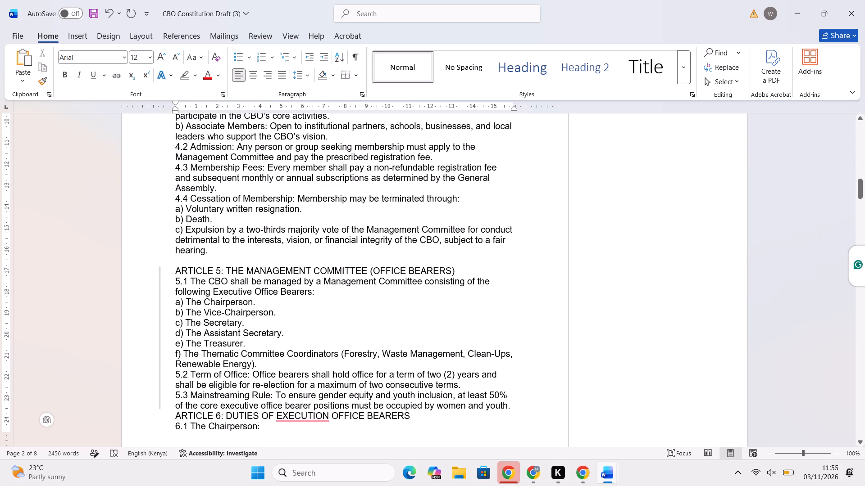
pyautogui.scroll(-1, 248, 325)
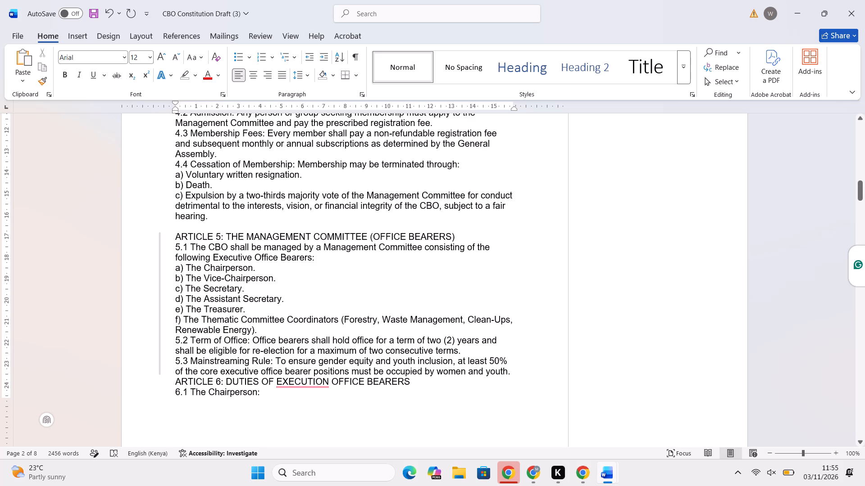
pyautogui.click(377, 322)
pyautogui.press('Right')
pyautogui.press('Right')
pyautogui.moveTo(255, 328); pyautogui.dragTo(229, 322)
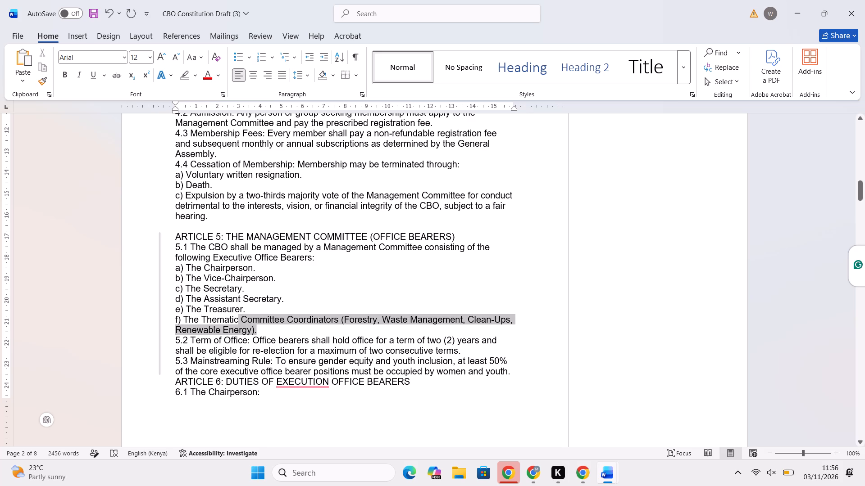
pyautogui.moveTo(229, 322); pyautogui.dragTo(187, 318)
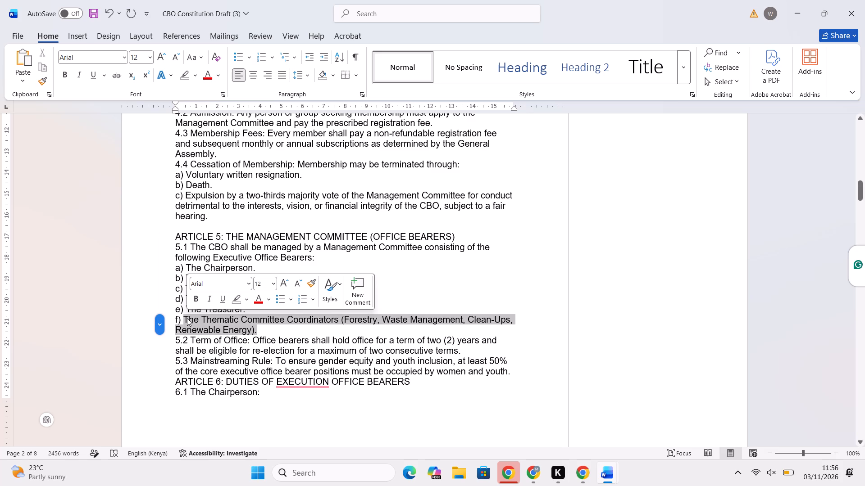
pyautogui.press('BackSpace')
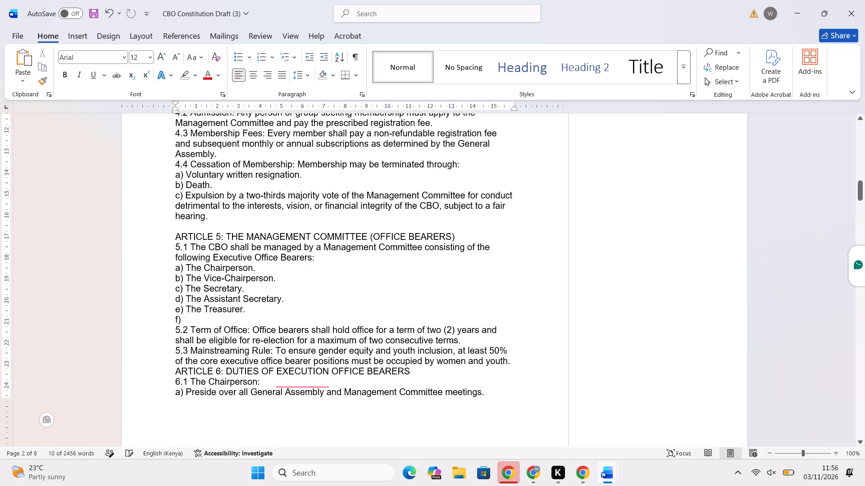
pyautogui.press('BackSpace')
pyautogui.press('BackSpace')
pyautogui.press('BackSpace')
pyautogui.press('BackSpace')
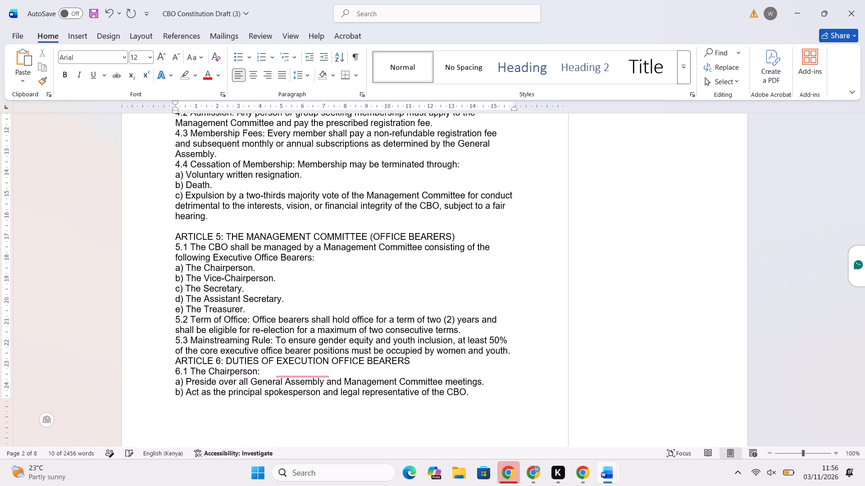
# Insert blank lines before clause 5.2, clause 5.3 and the heading "ARTICLE 6: DUTIES OF EXECUTION OFFICE BEARERS".
pyautogui.press('Return')
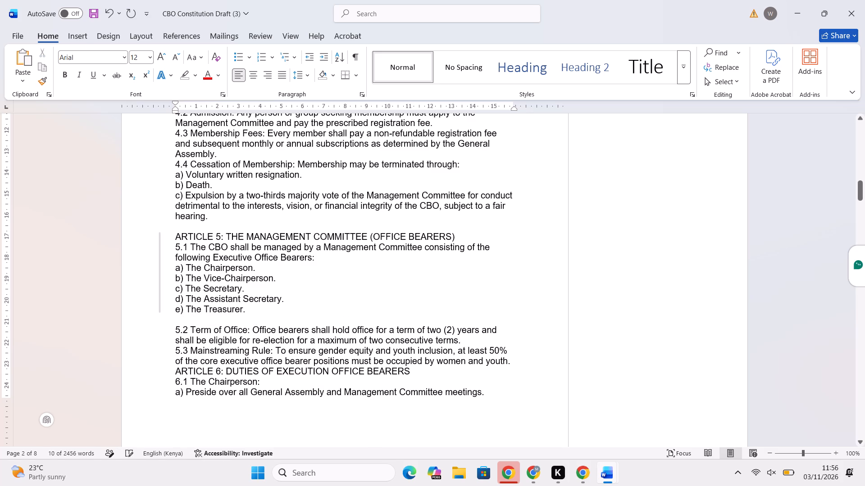
pyautogui.scroll(-1, 306, 278)
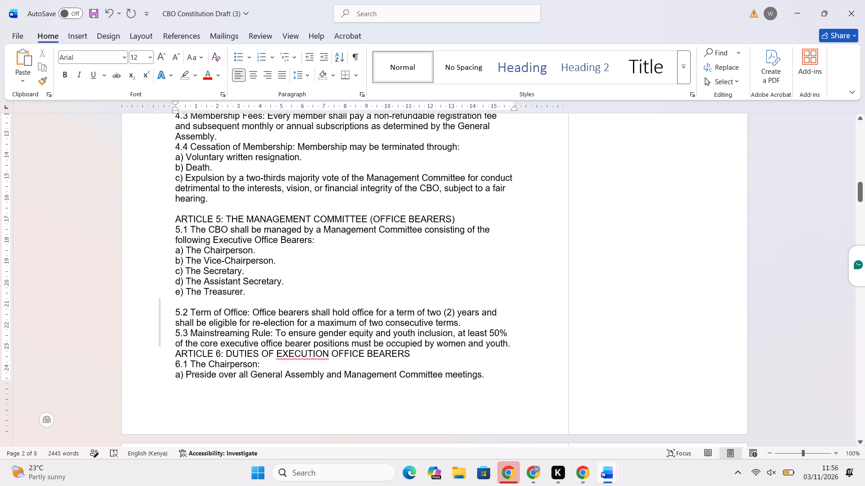
pyautogui.click(464, 326)
pyautogui.press('Return')
pyautogui.scroll(-1, 460, 324)
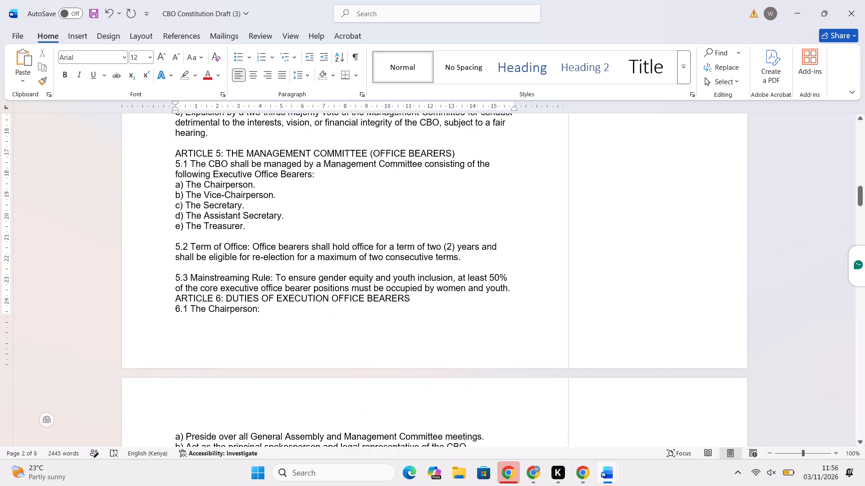
pyautogui.click(465, 255)
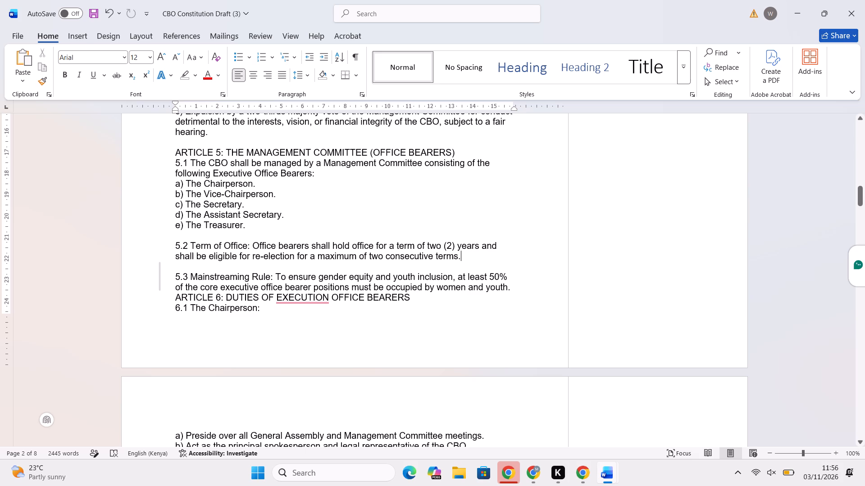
pyautogui.click(510, 286)
pyautogui.press('Return')
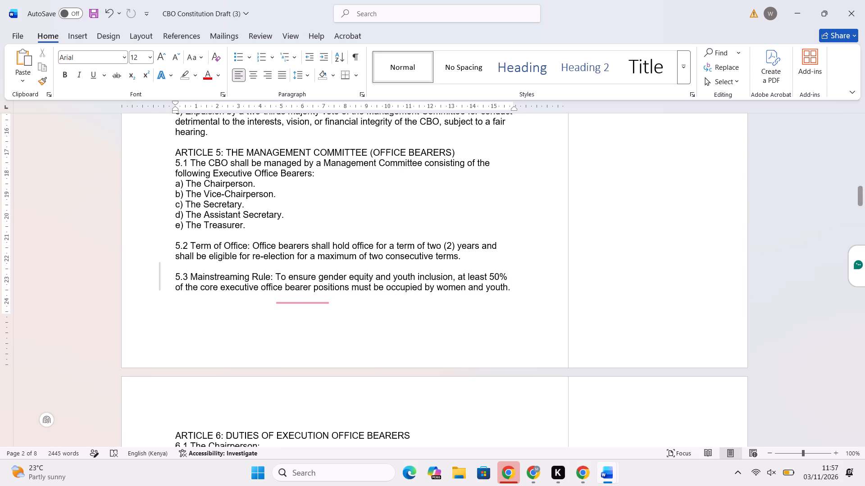
# Insert a blank line before each of clauses 4.4, 4.3, 4.2 and 4.1 in the pasted Article 4, "MEMBERSHIP AND RULES".
pyautogui.click(495, 277)
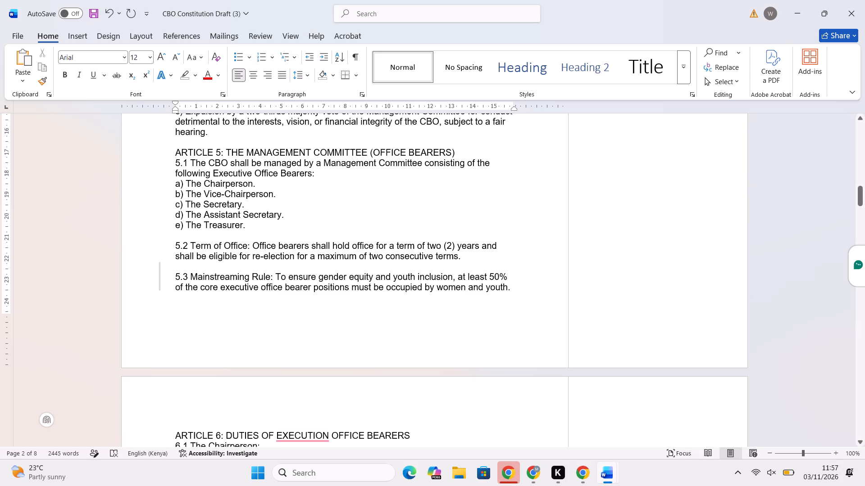
pyautogui.scroll(-1, 495, 277)
pyautogui.scroll(1, 495, 277)
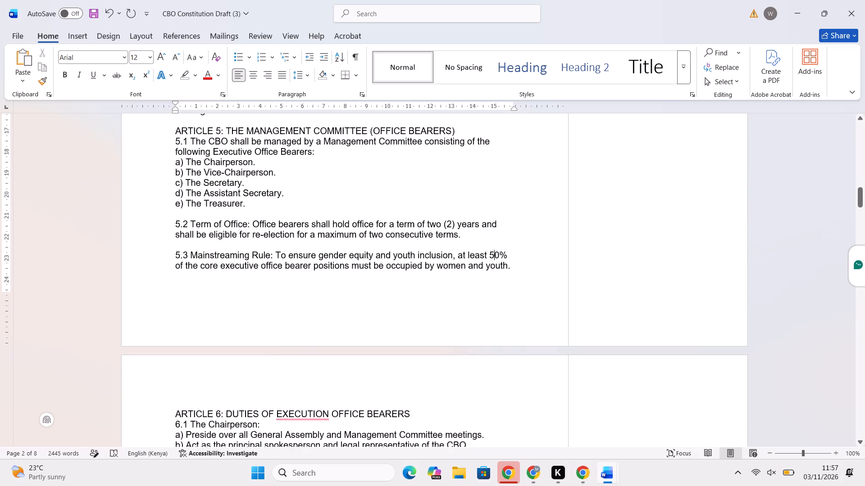
pyautogui.scroll(3, 495, 277)
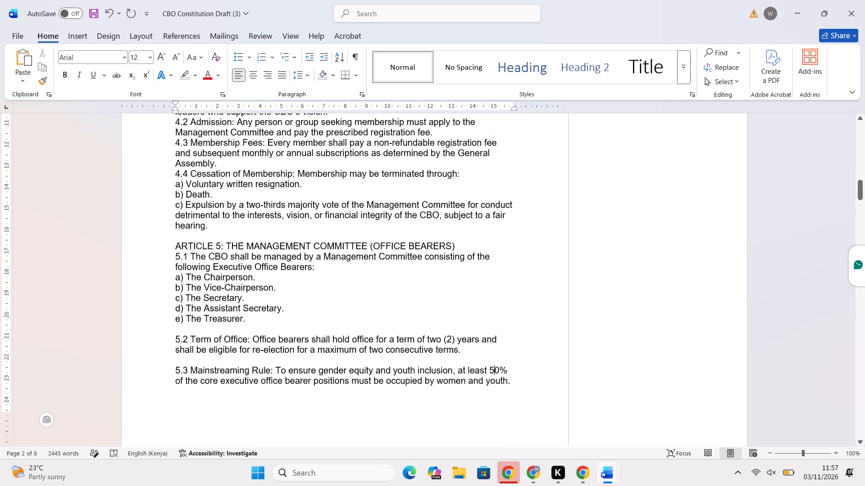
pyautogui.scroll(1, 495, 277)
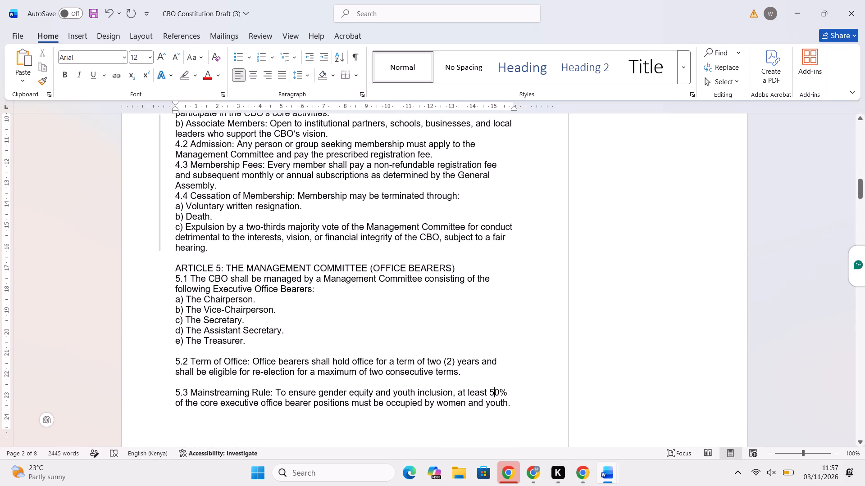
pyautogui.click(223, 187)
pyautogui.press('Return')
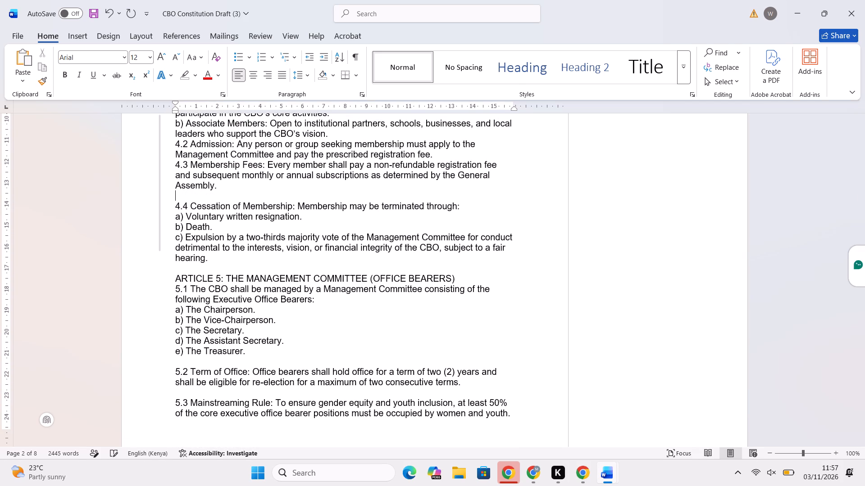
pyautogui.scroll(1, 223, 187)
pyautogui.click(444, 174)
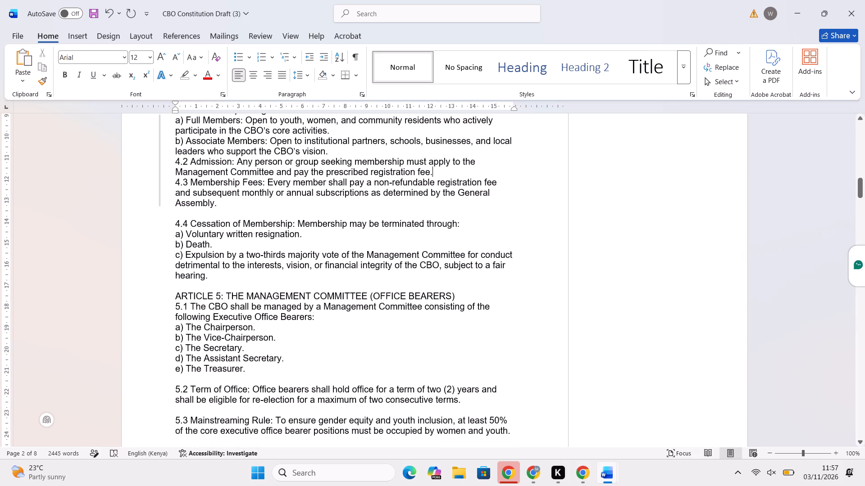
pyautogui.press('Return')
pyautogui.scroll(1, 444, 174)
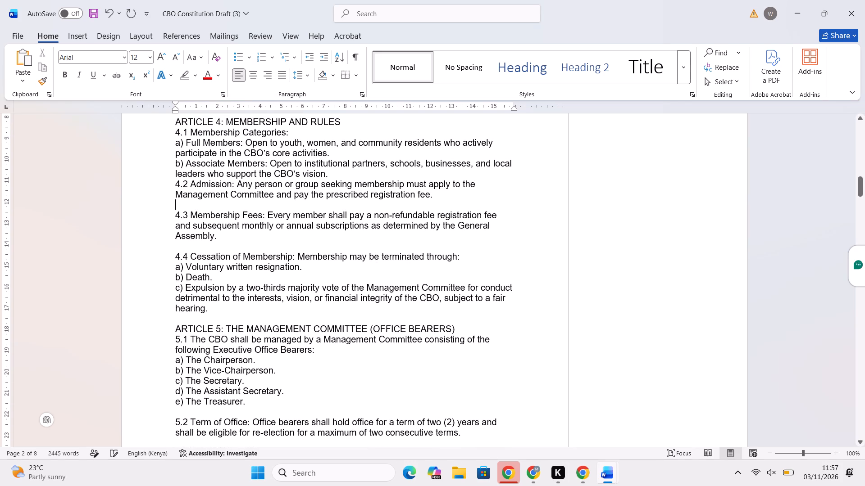
pyautogui.click(346, 168)
pyautogui.press('Return')
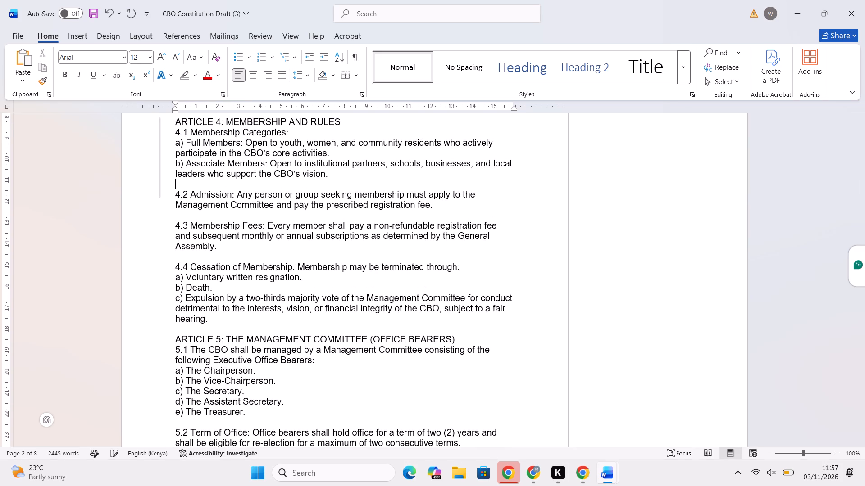
pyautogui.scroll(1, 346, 168)
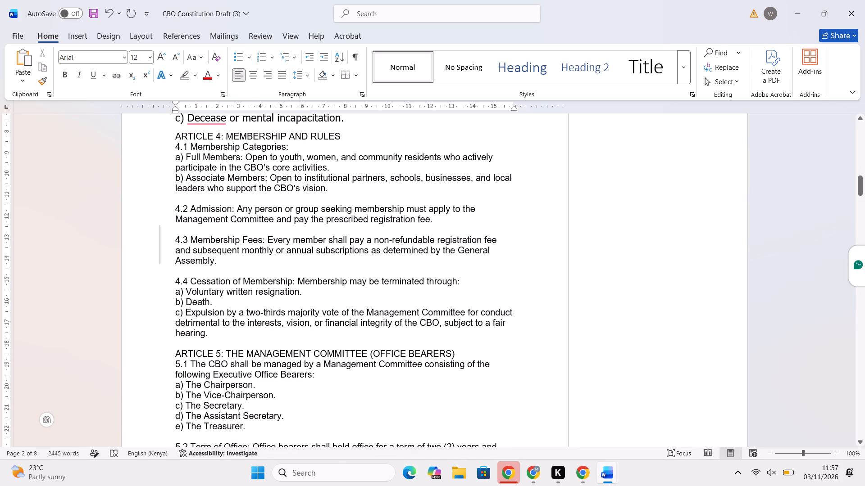
pyautogui.scroll(1, 388, 261)
pyautogui.click(345, 176)
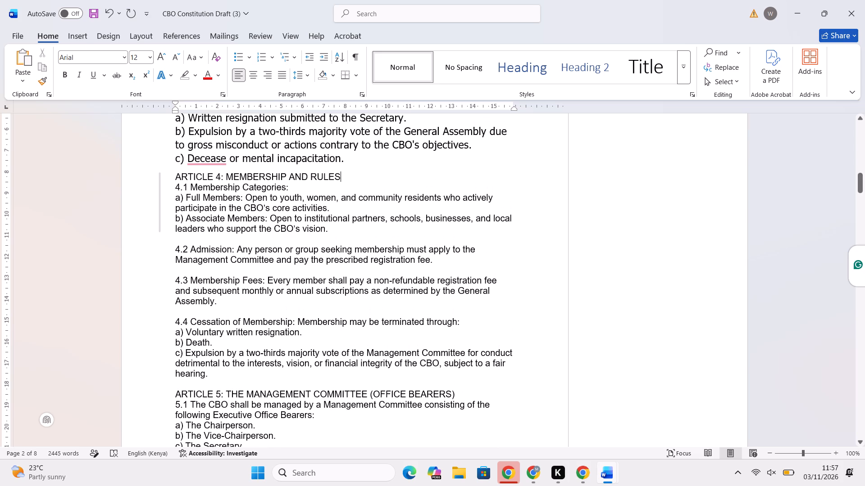
pyautogui.press('Return')
# Make the clause heading "4.1 Membership Categories:" bold.
pyautogui.scroll(-1, 345, 176)
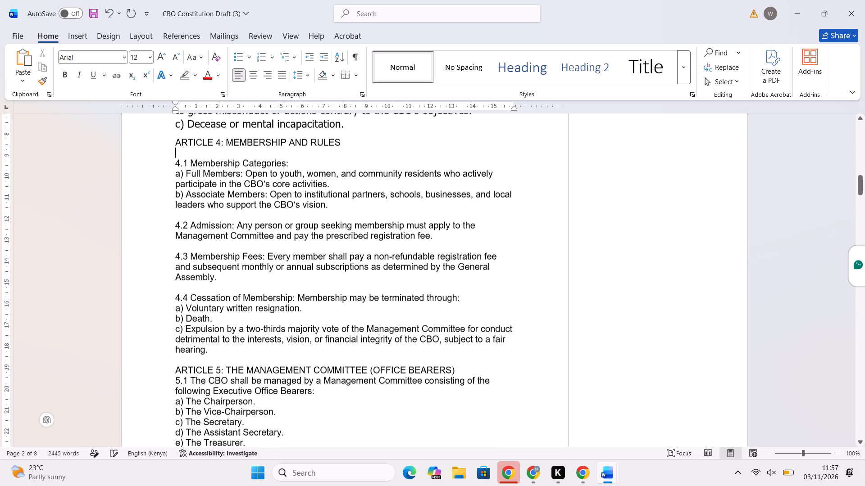
pyautogui.scroll(-1, 345, 176)
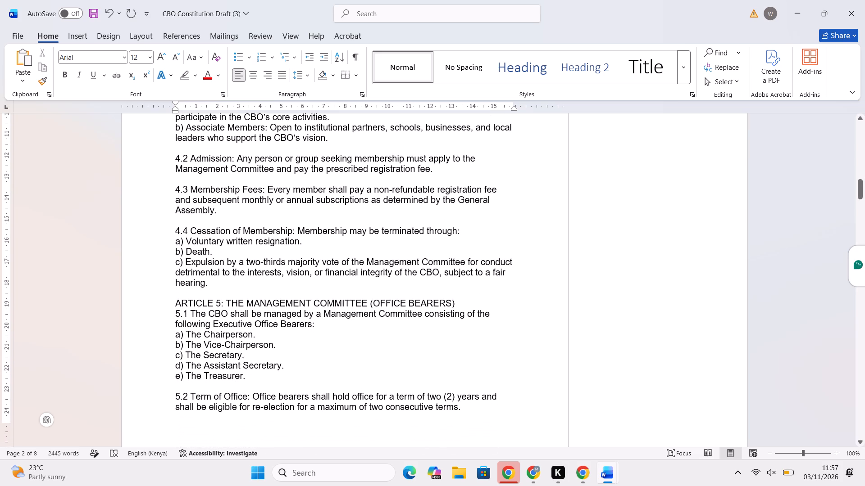
pyautogui.scroll(-1, 345, 176)
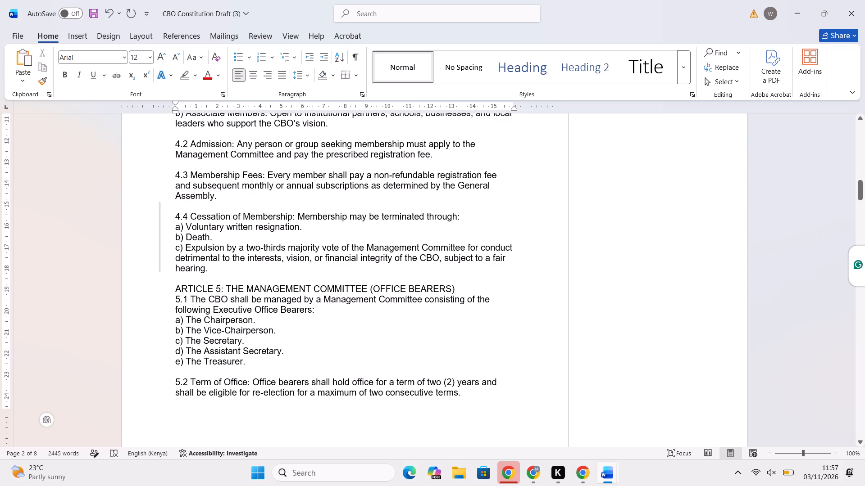
pyautogui.scroll(1, 286, 283)
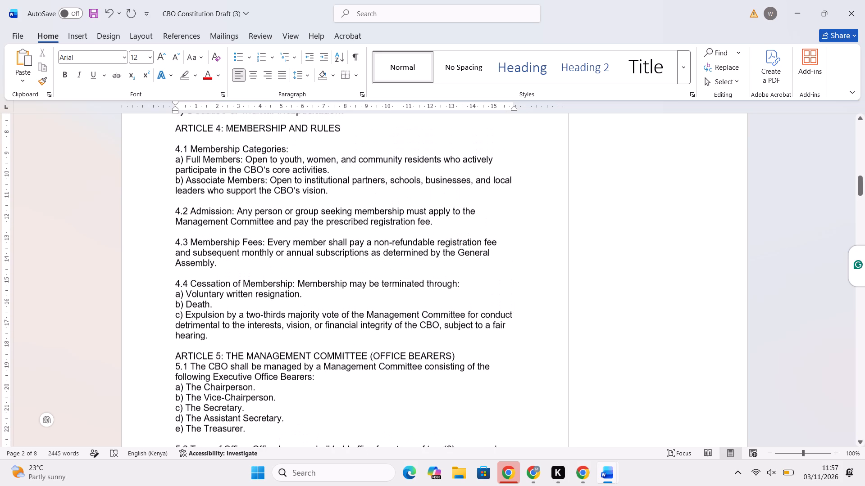
pyautogui.moveTo(291, 159); pyautogui.dragTo(274, 157)
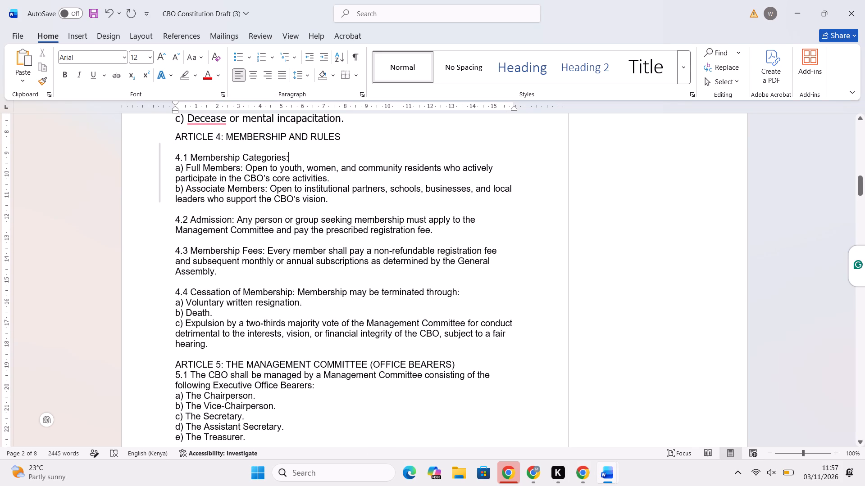
pyautogui.moveTo(274, 157); pyautogui.dragTo(167, 153)
pyautogui.press('b')
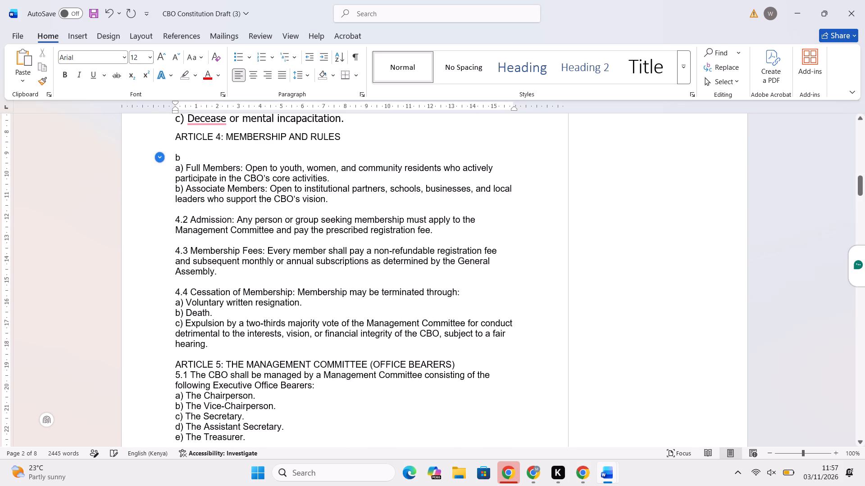
pyautogui.hotkey('ctrl', 'z')
pyautogui.hotkey('ctrl', 'v')
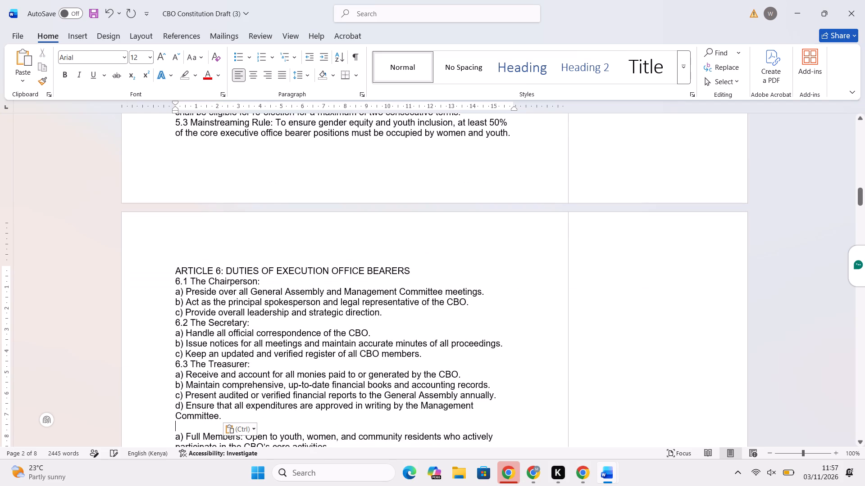
pyautogui.hotkey('ctrl', 'z')
pyautogui.hotkey('ctrl', 'b')
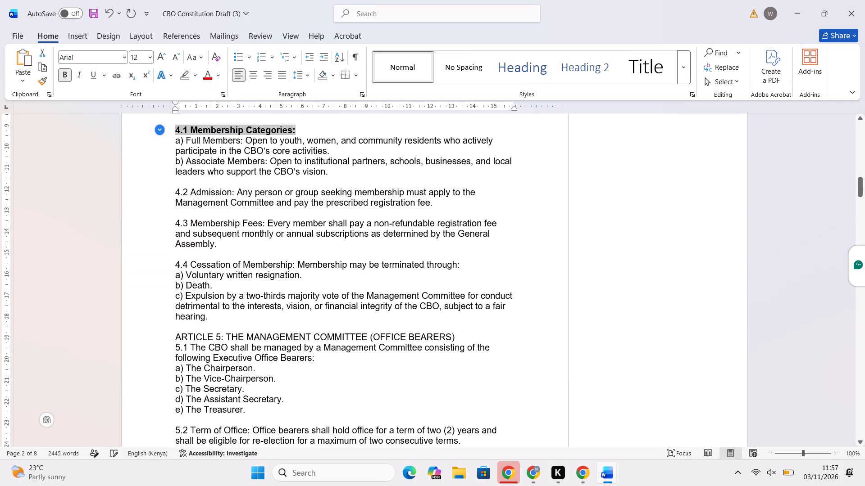
# Make the pasted heading "ARTICLE 4: MEMBERSHIP AND RULES" bold.
pyautogui.scroll(1, 201, 147)
pyautogui.moveTo(344, 204); pyautogui.dragTo(164, 205)
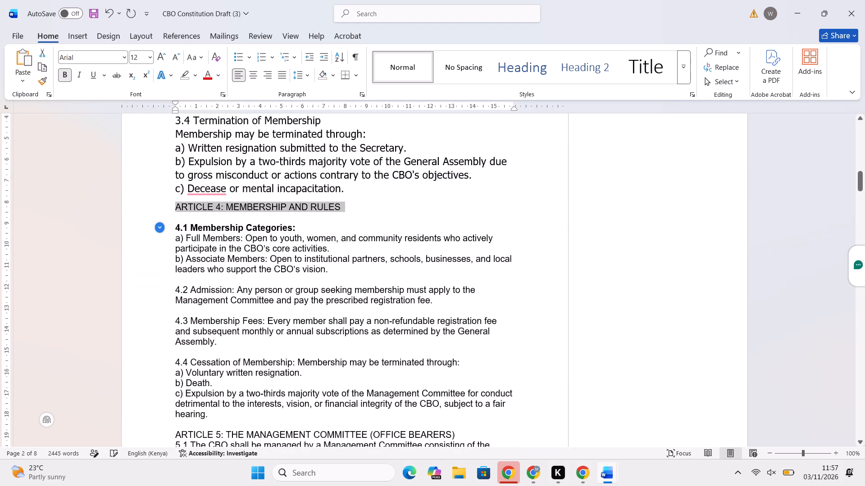
pyautogui.moveTo(164, 205); pyautogui.dragTo(163, 205)
pyautogui.hotkey('ctrl', 'b')
# Delete clause 3.4 "Termination of Membership" with its items a) to c) from the original Article 3.
pyautogui.scroll(2, 163, 205)
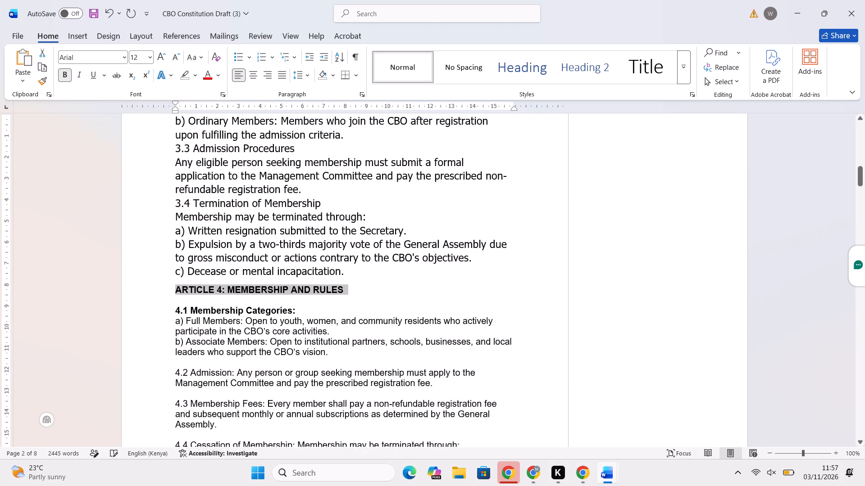
pyautogui.scroll(1, 163, 205)
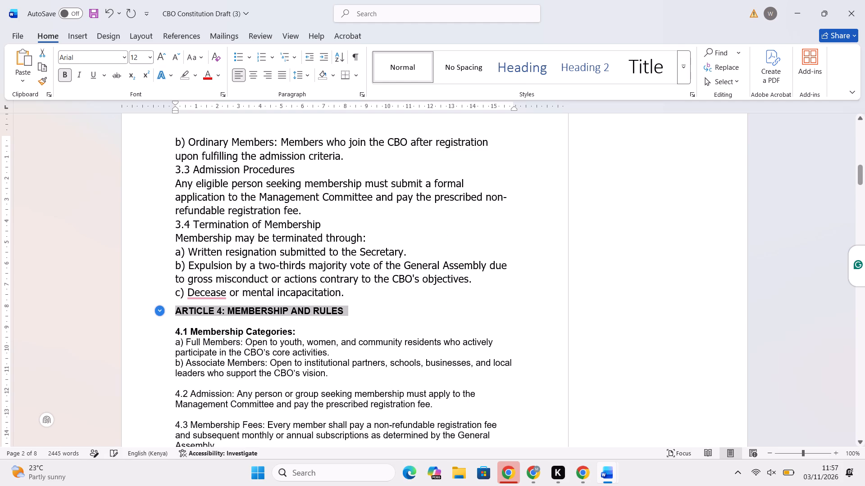
pyautogui.scroll(1, 323, 193)
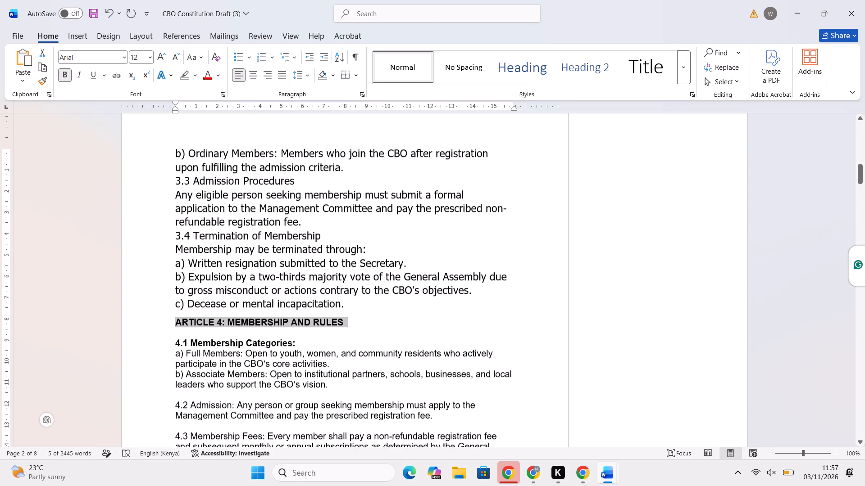
pyautogui.scroll(2, 323, 193)
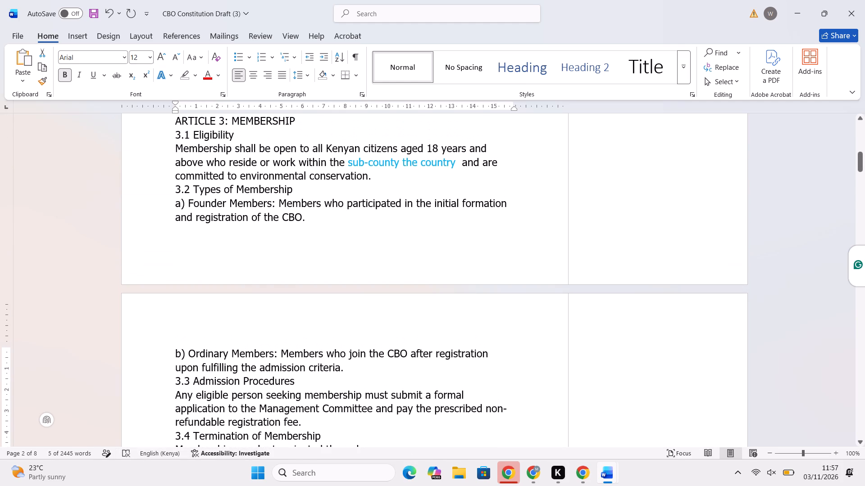
pyautogui.scroll(1, 323, 193)
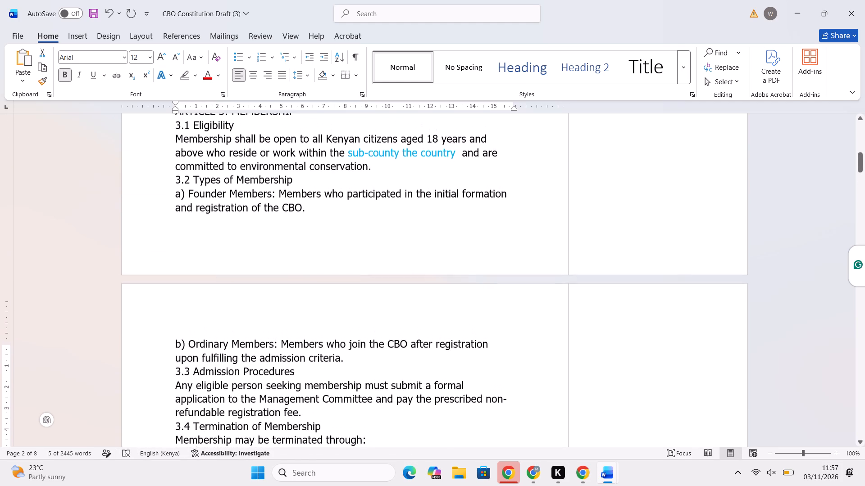
pyautogui.scroll(-2, 323, 193)
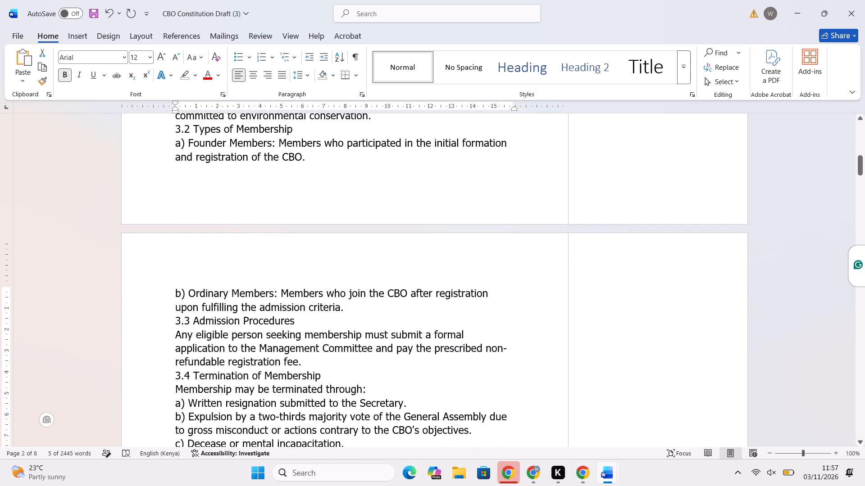
pyautogui.scroll(-5, 300, 272)
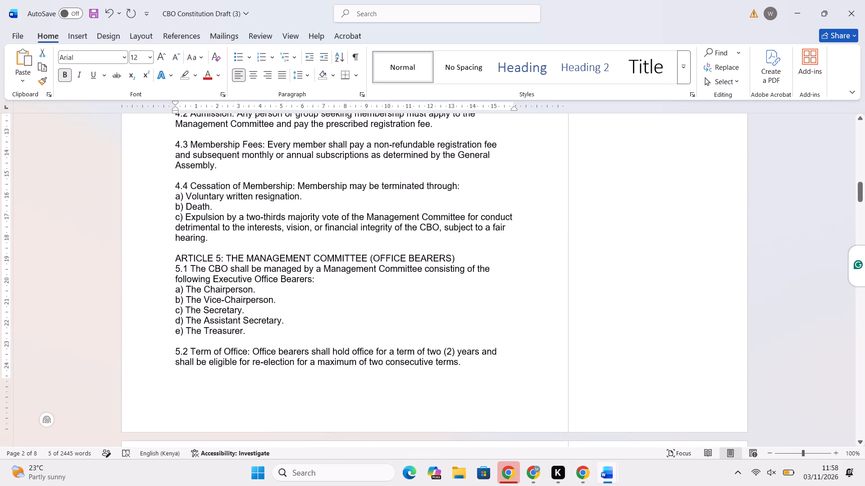
pyautogui.scroll(3, 300, 272)
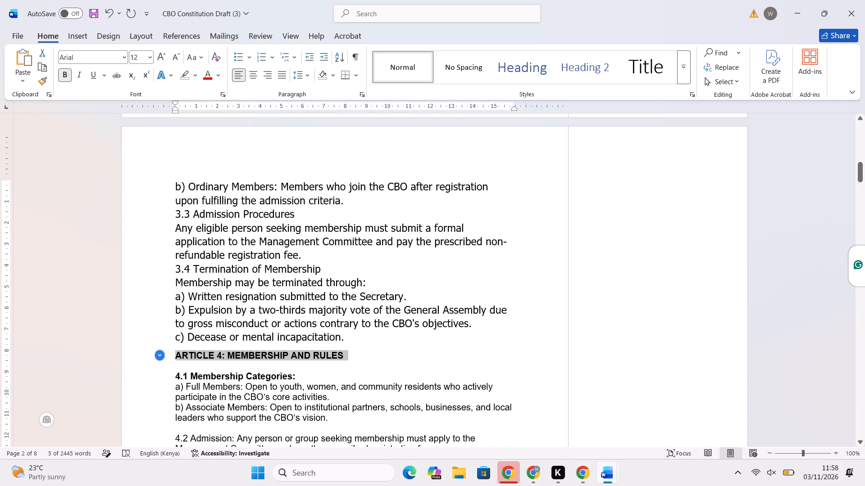
pyautogui.moveTo(347, 338); pyautogui.dragTo(173, 268)
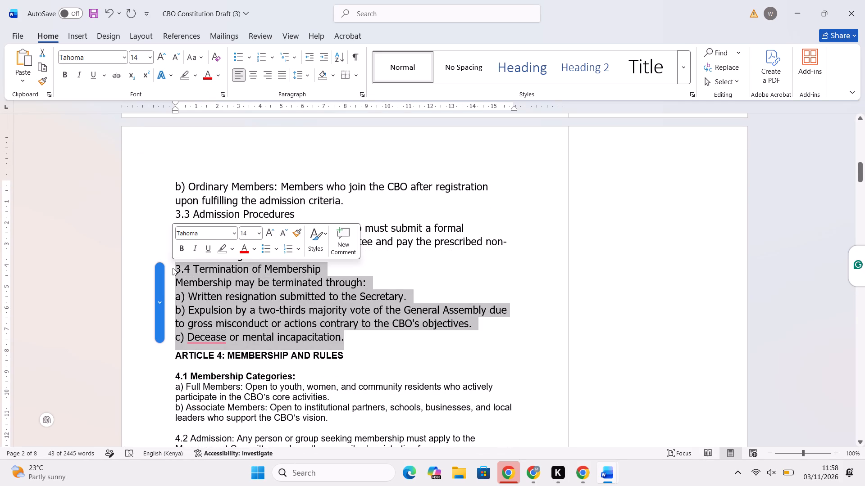
pyautogui.press('BackSpace')
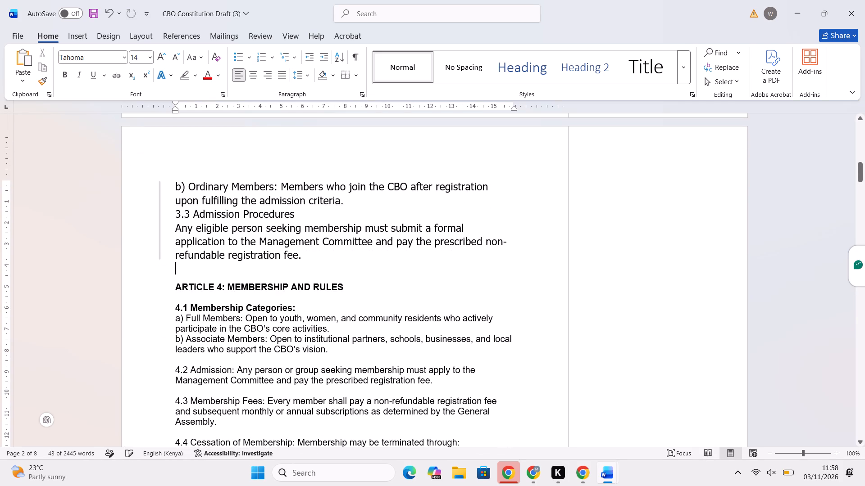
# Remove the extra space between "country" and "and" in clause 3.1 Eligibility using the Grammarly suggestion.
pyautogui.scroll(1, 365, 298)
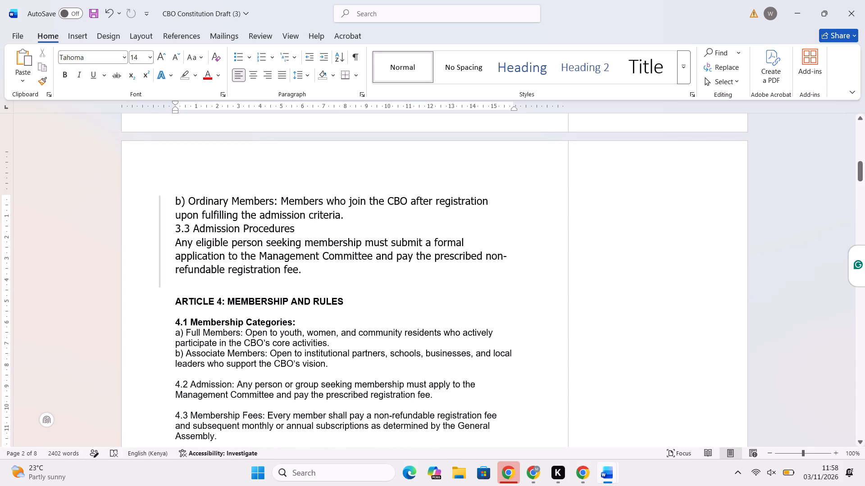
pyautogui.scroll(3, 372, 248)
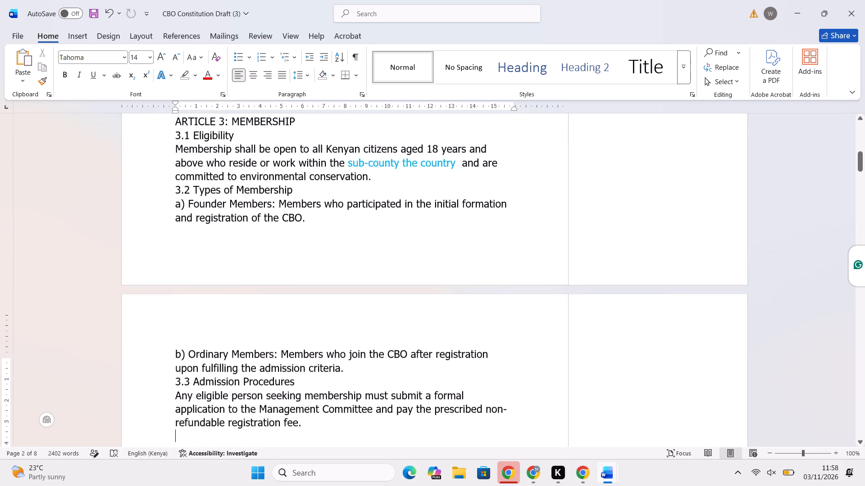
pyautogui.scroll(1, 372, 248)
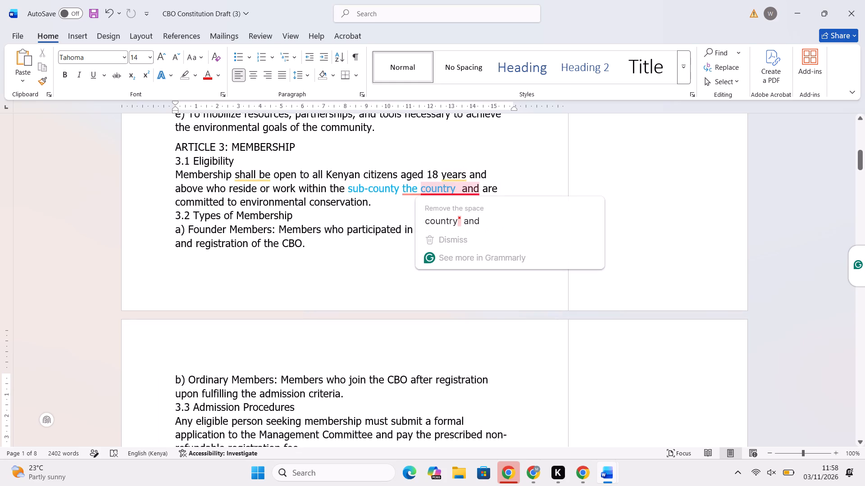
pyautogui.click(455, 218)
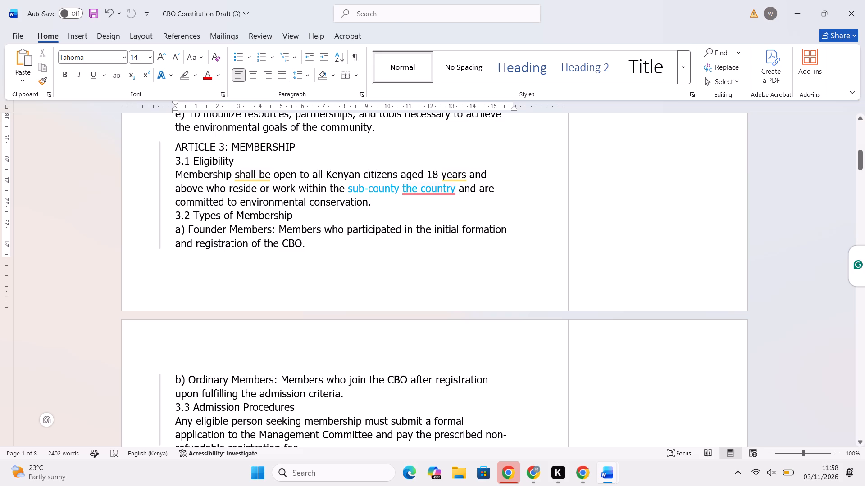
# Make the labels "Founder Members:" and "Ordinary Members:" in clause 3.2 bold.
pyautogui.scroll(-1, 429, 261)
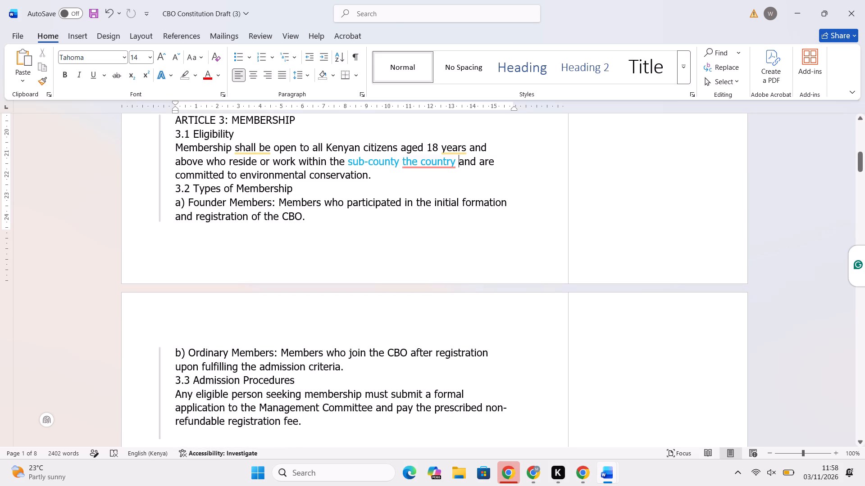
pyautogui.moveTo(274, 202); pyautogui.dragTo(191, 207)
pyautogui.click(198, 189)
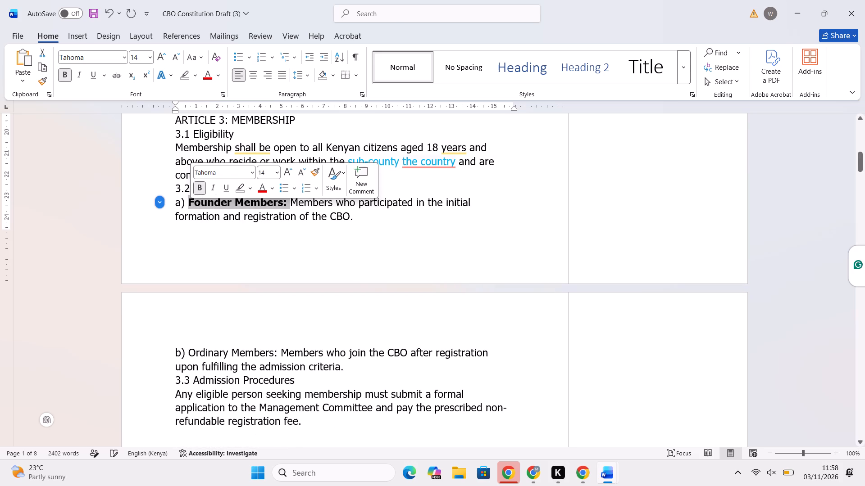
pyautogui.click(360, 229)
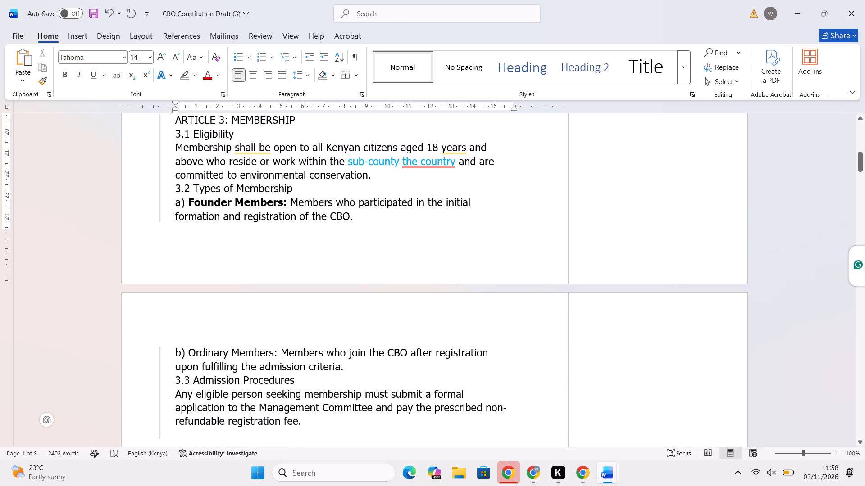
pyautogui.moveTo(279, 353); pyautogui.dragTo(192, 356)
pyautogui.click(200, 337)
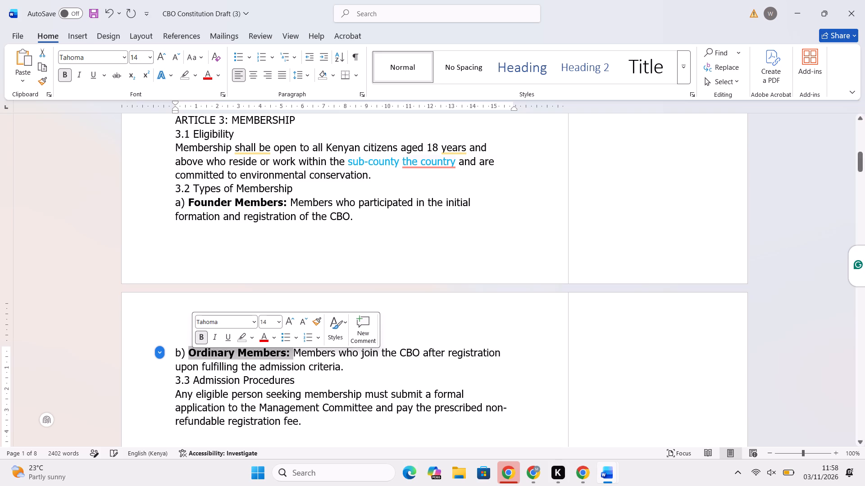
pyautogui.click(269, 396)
# Delete the remaining original "ARTICLE 3: MEMBERSHIP", from its heading through clause 3.3 and the empty line before Article 4.
pyautogui.scroll(-1, 342, 365)
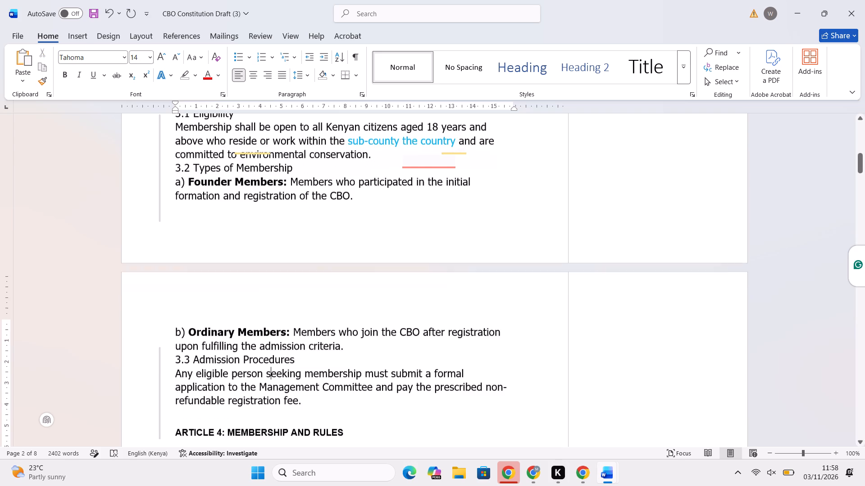
pyautogui.scroll(4, 347, 388)
pyautogui.scroll(-7, 348, 388)
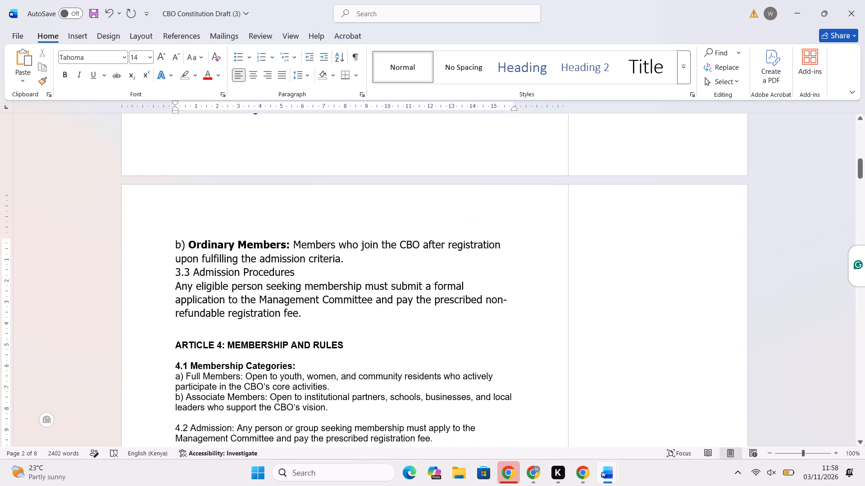
pyautogui.scroll(-4, 343, 373)
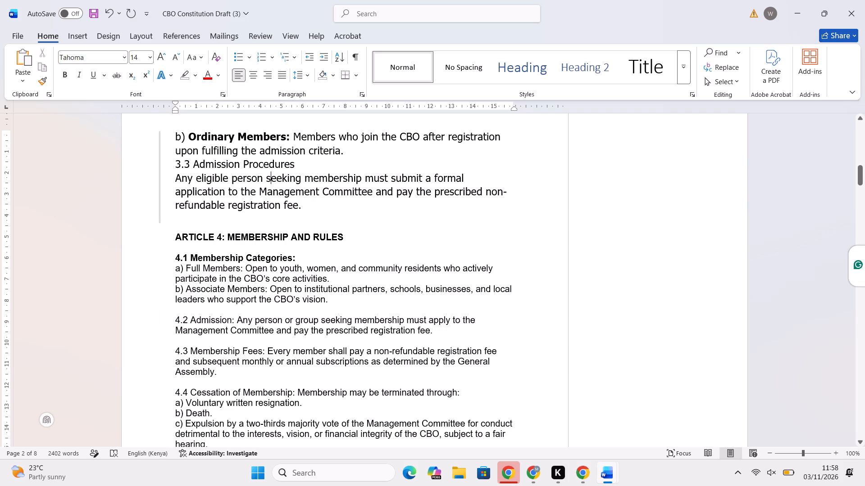
pyautogui.scroll(11, 244, 219)
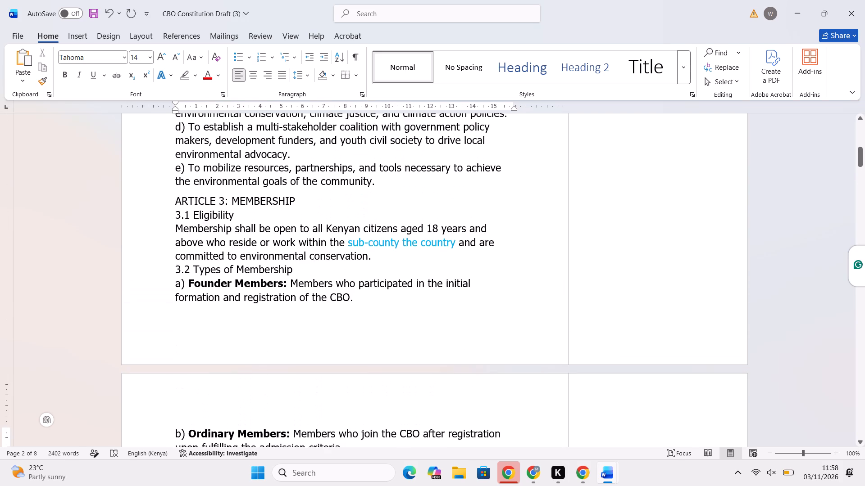
pyautogui.scroll(1, 244, 233)
pyautogui.moveTo(178, 228); pyautogui.dragTo(234, 418)
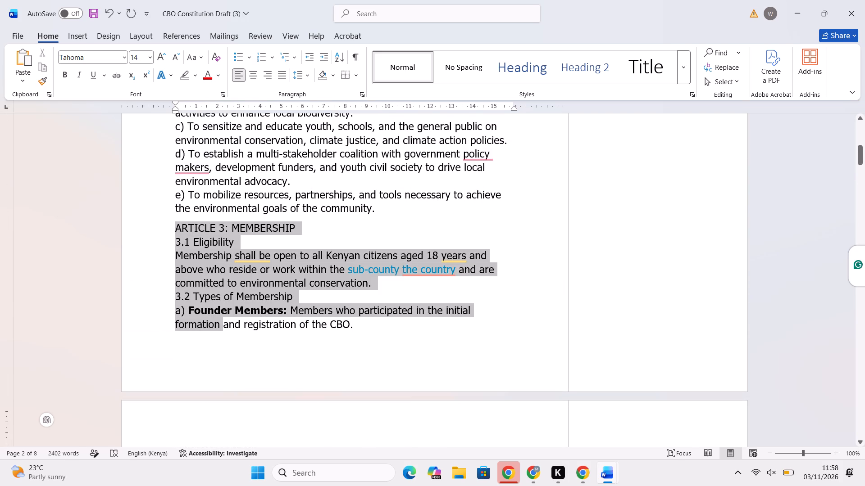
pyautogui.moveTo(234, 418); pyautogui.dragTo(349, 405)
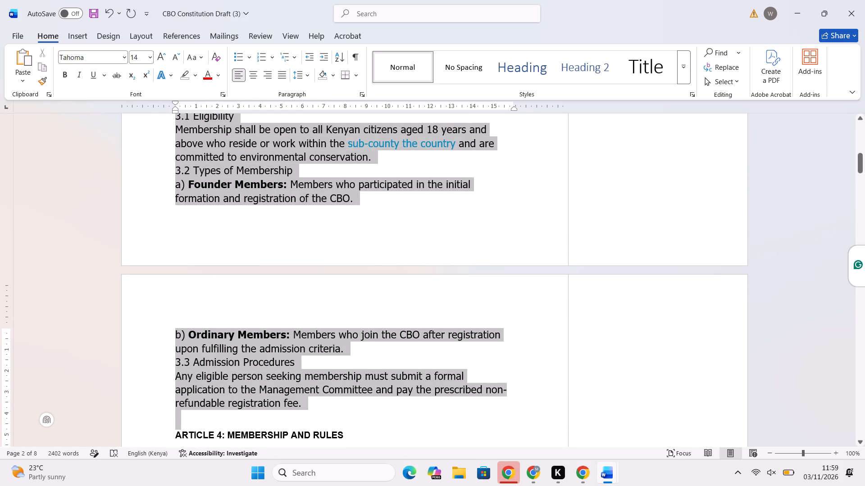
pyautogui.moveTo(349, 405); pyautogui.dragTo(349, 405)
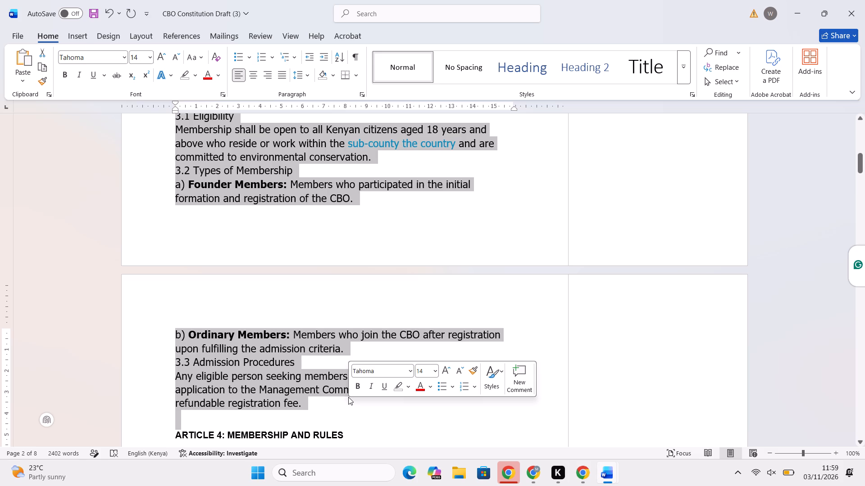
pyautogui.press('BackSpace')
# Renumber the "MEMBERSHIP AND RULES" heading as Article 3.
pyautogui.scroll(1, 348, 397)
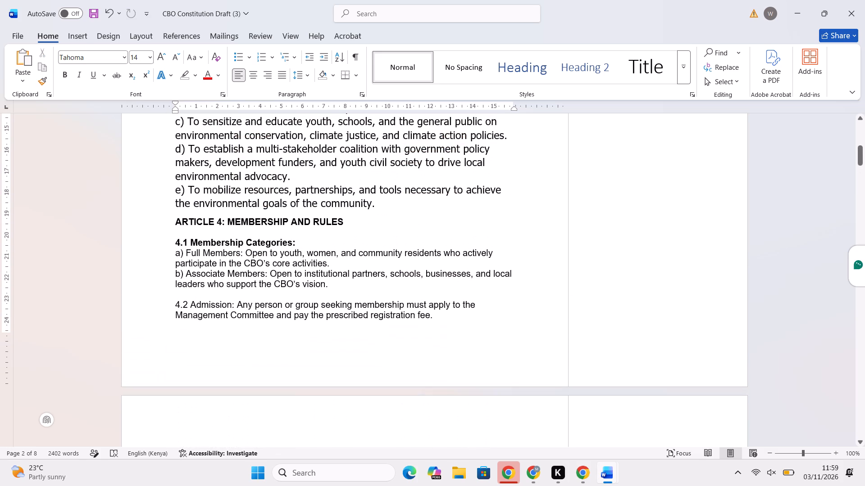
pyautogui.click(221, 221)
pyautogui.press('3')
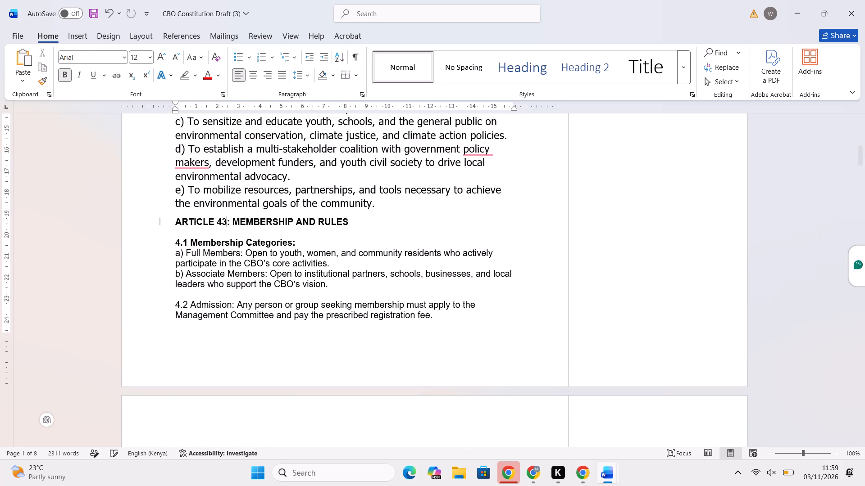
pyautogui.press('BackSpace')
pyautogui.press('BackSpace')
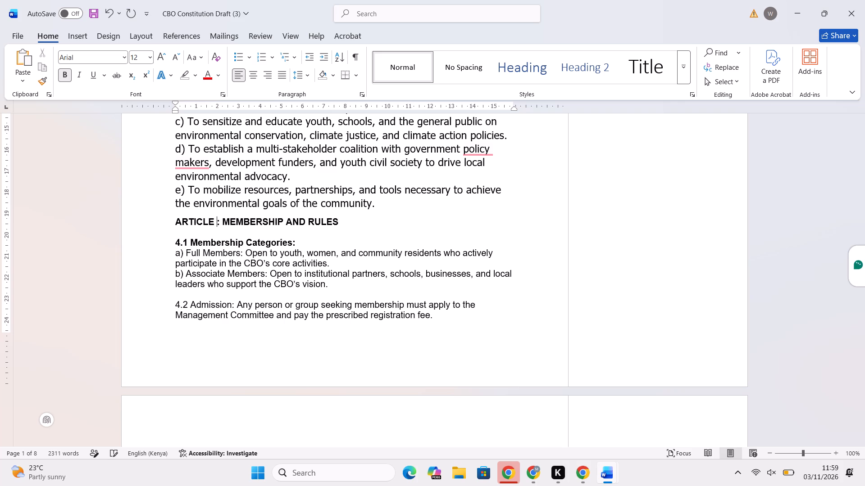
pyautogui.press('3')
# Renumber the clauses Membership Categories, Admission and Membership Fees as 3.1, 3.2 and 3.3.
pyautogui.click(178, 240)
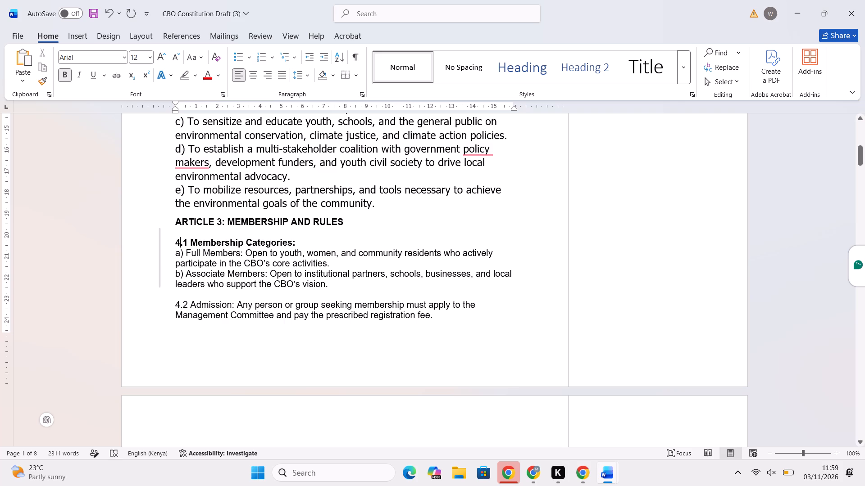
pyautogui.press('BackSpace')
pyautogui.press('3')
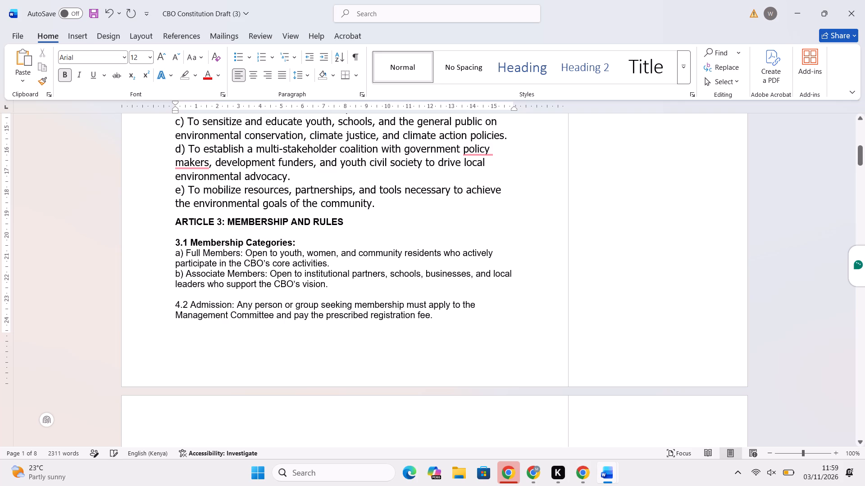
pyautogui.click(181, 306)
pyautogui.press('BackSpace')
pyautogui.press('3')
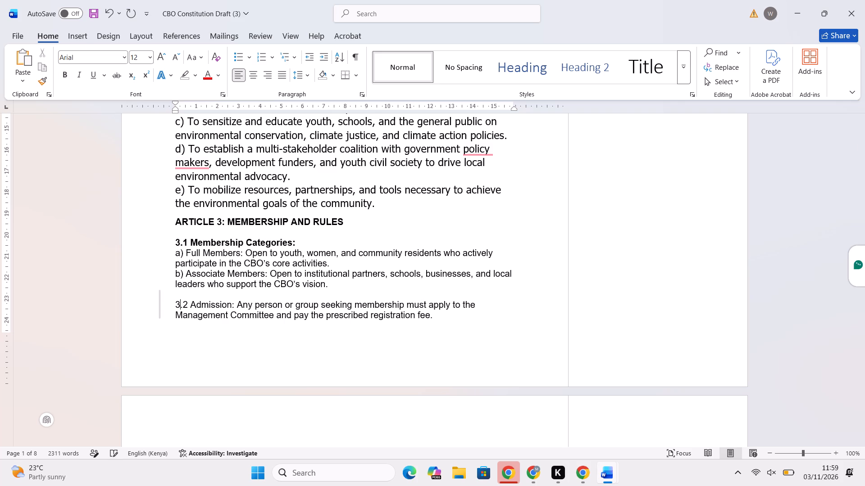
pyautogui.scroll(-2, 181, 306)
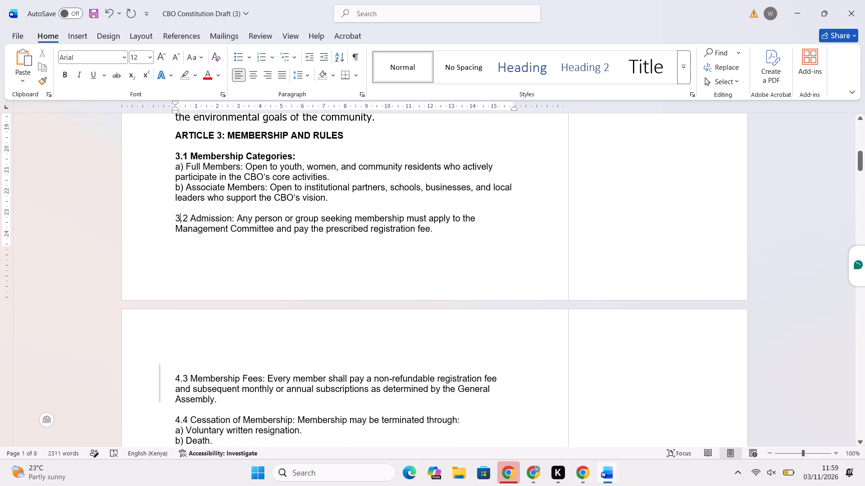
pyautogui.click(178, 376)
pyautogui.press('BackSpace')
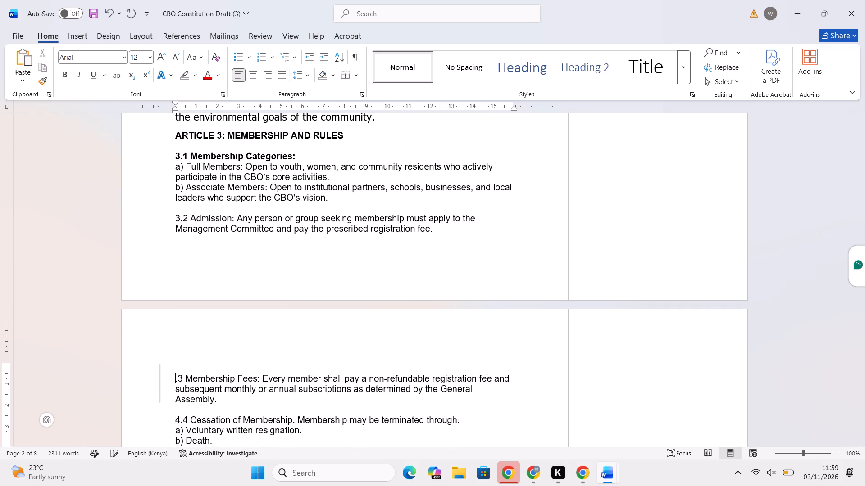
pyautogui.press('pagedown')
pyautogui.scroll(4, 178, 376)
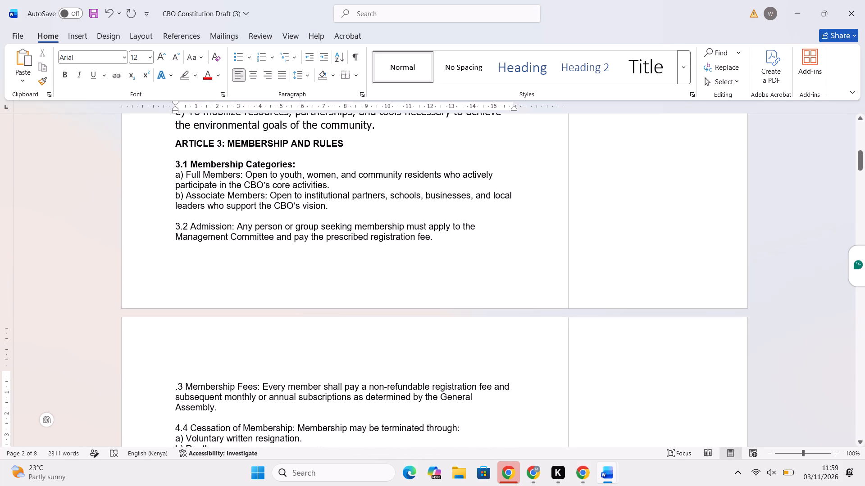
pyautogui.click(173, 388)
pyautogui.press('3')
# Make the clause heading "3.3 Membership Fees:" bold.
pyautogui.moveTo(267, 387); pyautogui.dragTo(257, 387)
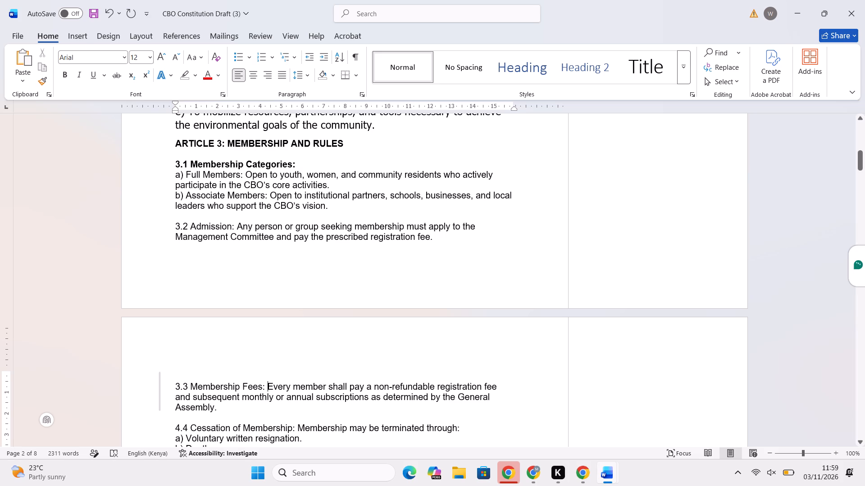
pyautogui.moveTo(257, 387); pyautogui.dragTo(166, 387)
pyautogui.hotkey('ctrl', 'b')
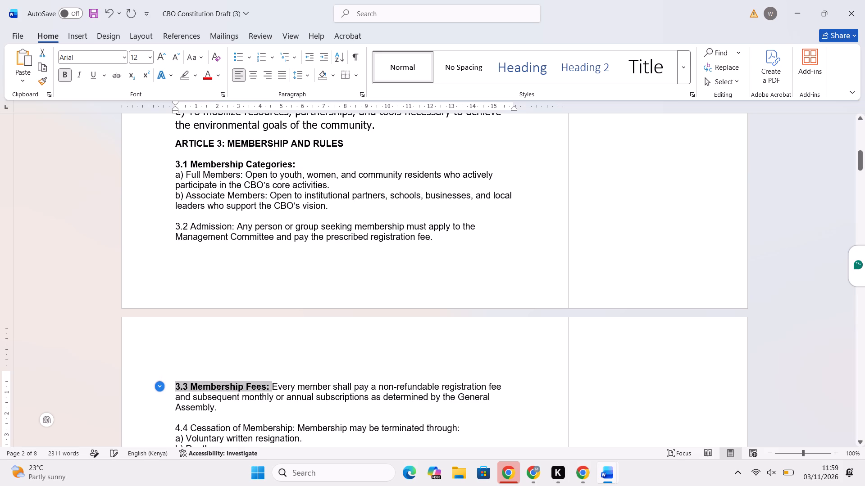
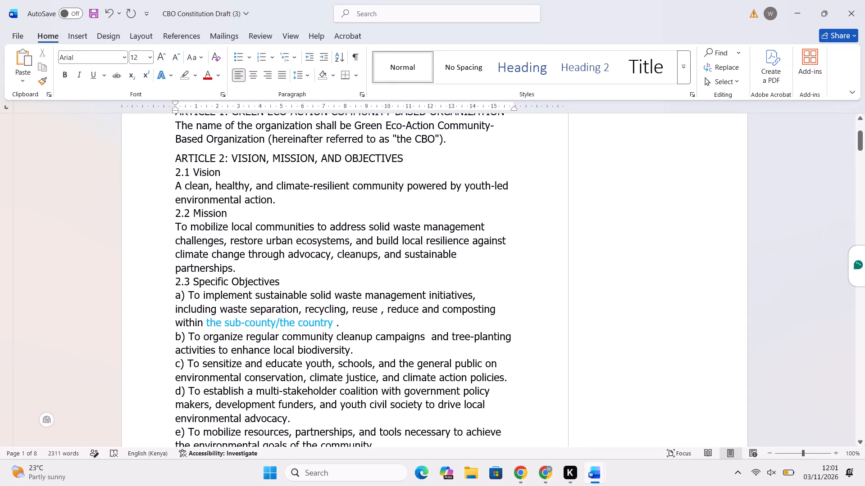
# Paste the copied five objectives below the "2.3 Specific Objectives" heading, above the existing objective a), with empty lines before them.
pyautogui.scroll(-2, 277, 369)
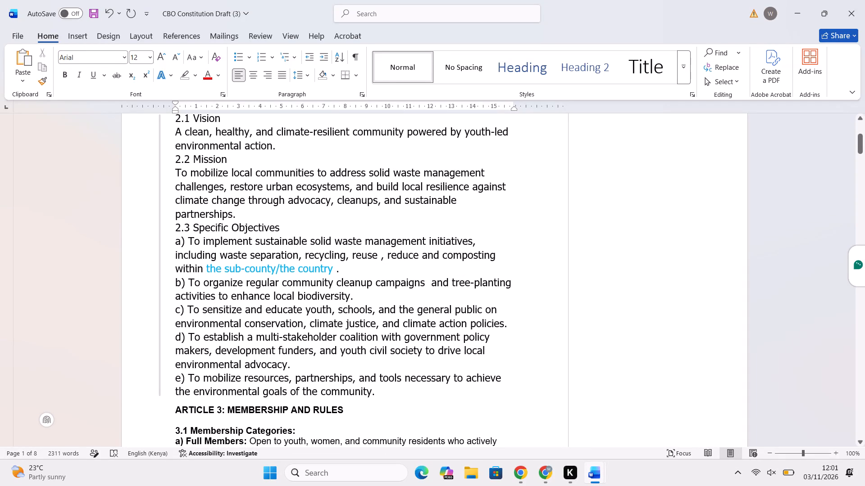
pyautogui.moveTo(176, 240); pyautogui.dragTo(217, 315)
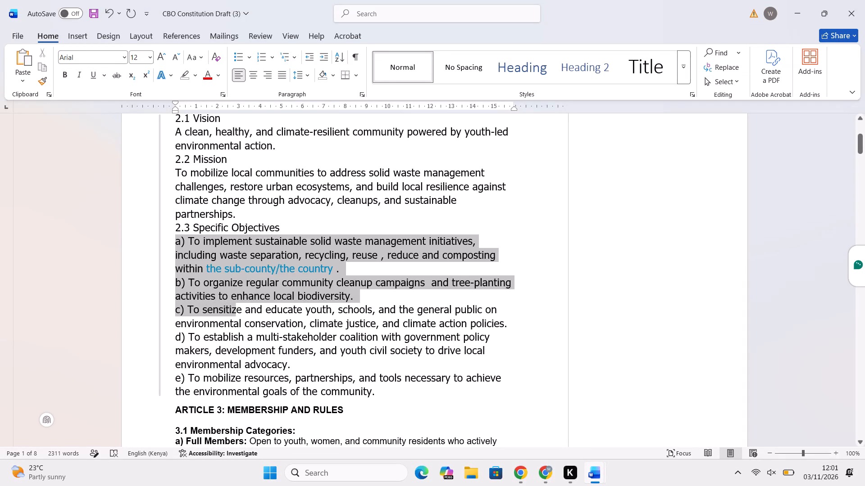
pyautogui.moveTo(217, 315); pyautogui.dragTo(387, 393)
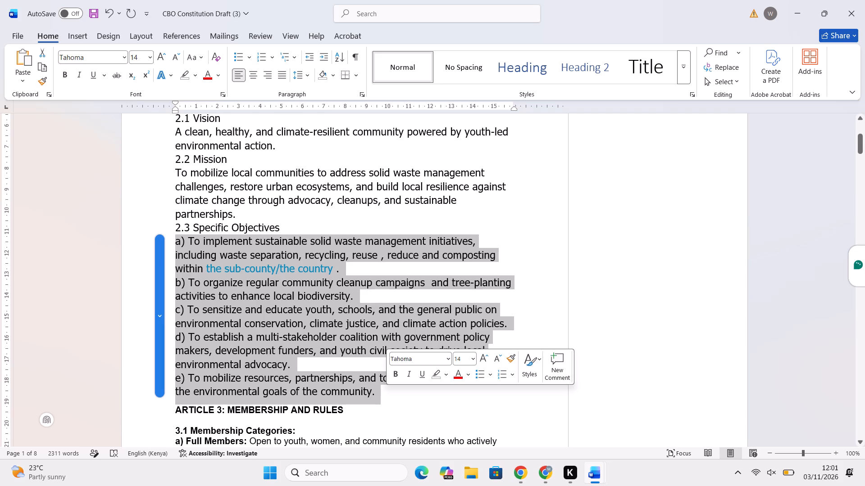
pyautogui.click(294, 223)
pyautogui.press('Return')
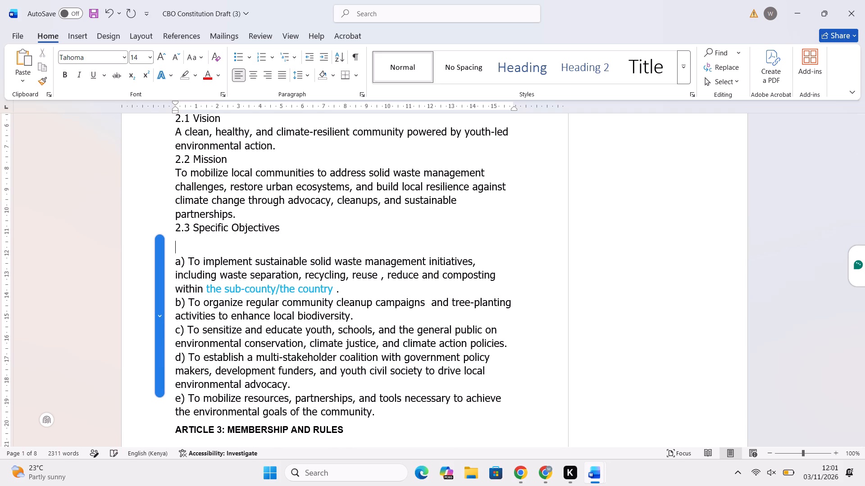
pyautogui.press('Return')
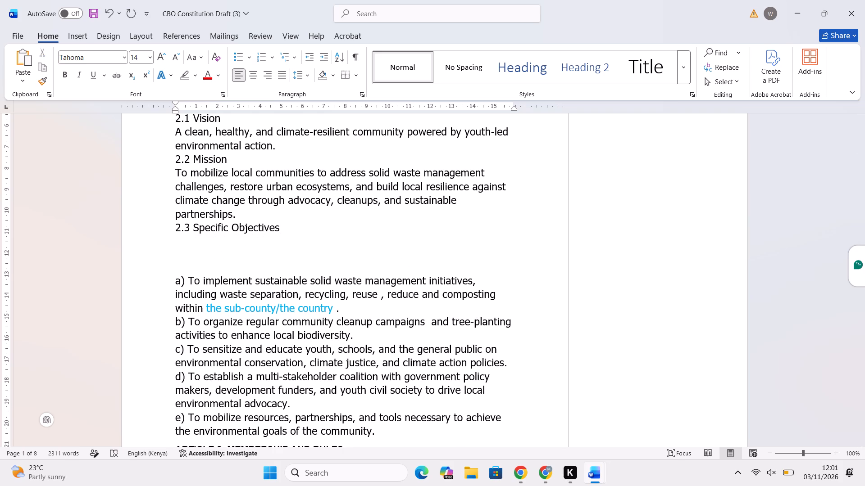
pyautogui.hotkey('ctrl', 'v')
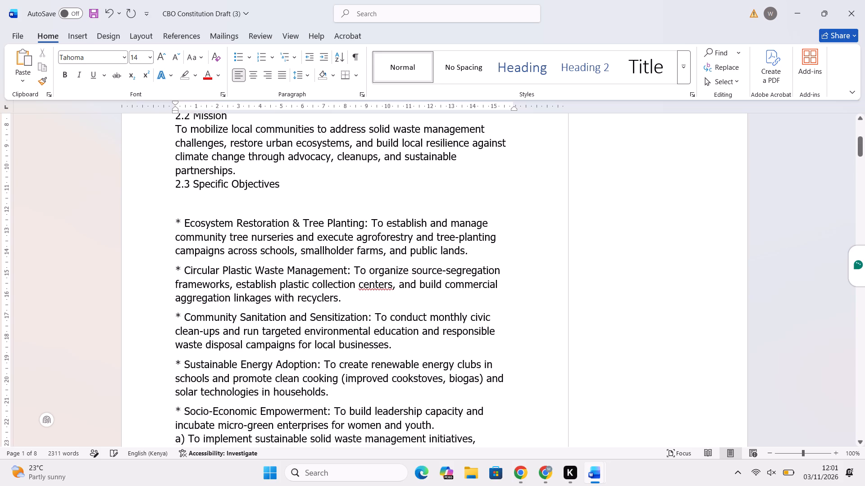
# Remove the leading asterisks from the Sustainable Energy Adoption, Community Sanitation and Sensitization, and Circular Plastic Waste Management objectives.
pyautogui.scroll(-2, 264, 287)
pyautogui.scroll(1, 264, 287)
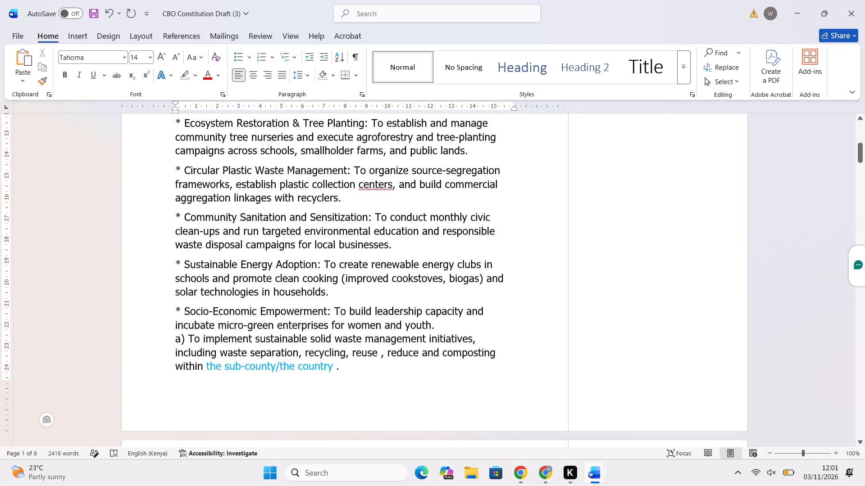
pyautogui.click(184, 267)
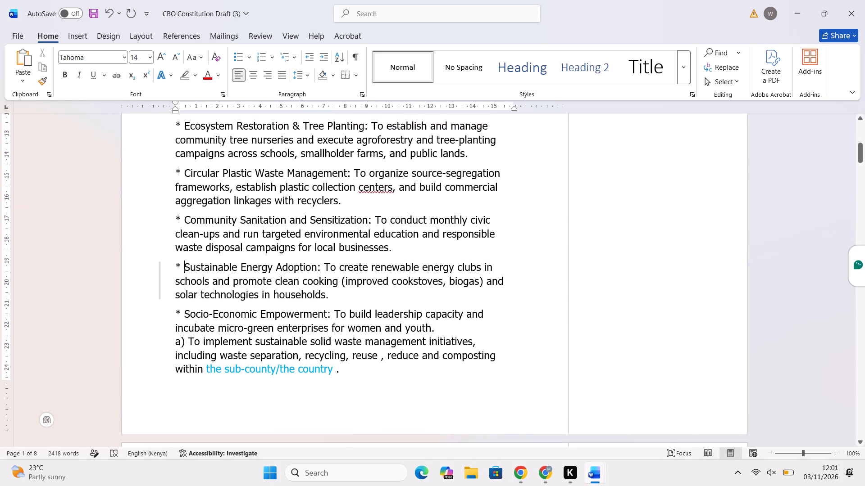
pyautogui.press('BackSpace')
pyautogui.press('BackSpace')
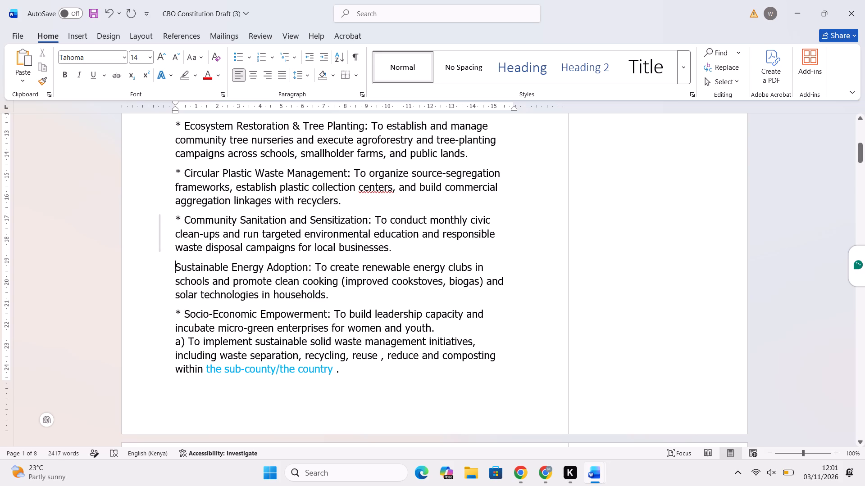
pyautogui.click(183, 219)
pyautogui.press('BackSpace')
pyautogui.press('BackSpace')
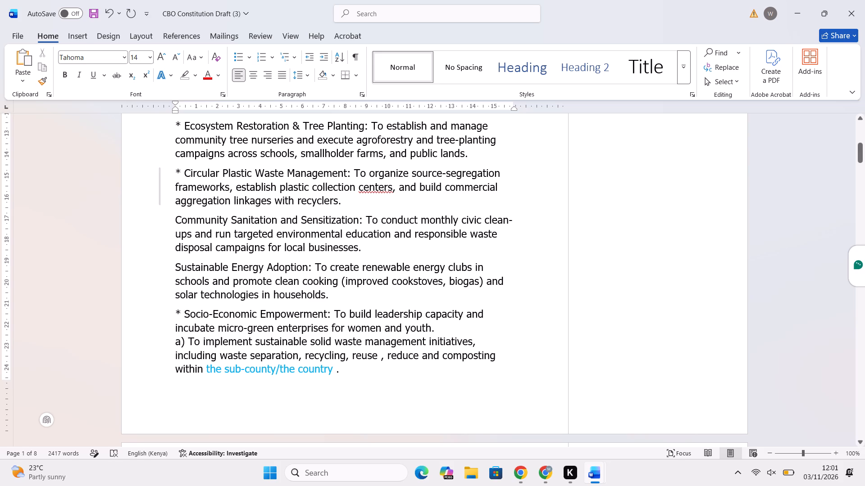
pyautogui.click(186, 173)
pyautogui.press('BackSpace')
pyautogui.press('BackSpace')
# Remove the asterisks before Ecosystem Restoration & Tree Planting and Socio-Economic Empowerment, and the empty line under the 2.3 heading.
pyautogui.scroll(1, 186, 173)
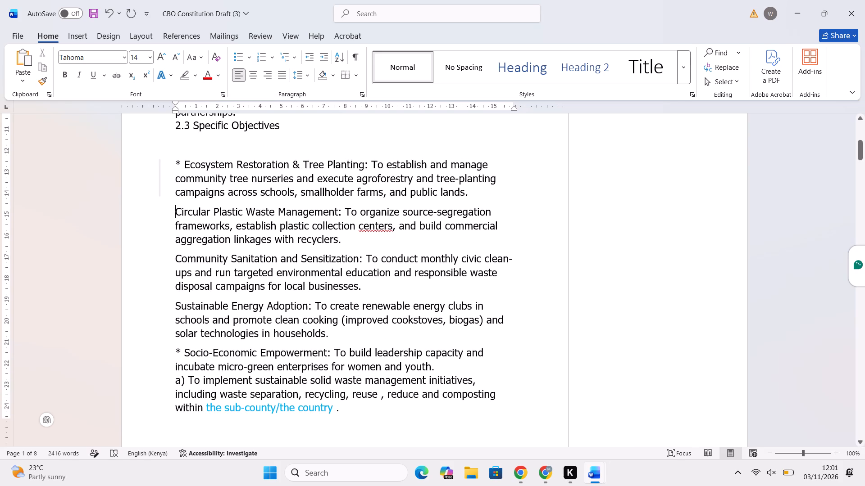
pyautogui.click(186, 161)
pyautogui.press('BackSpace')
pyautogui.press('BackSpace')
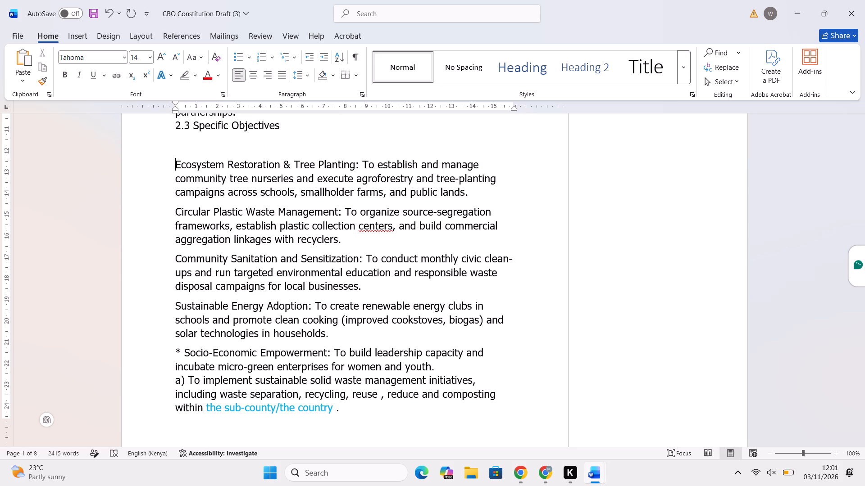
pyautogui.press('BackSpace')
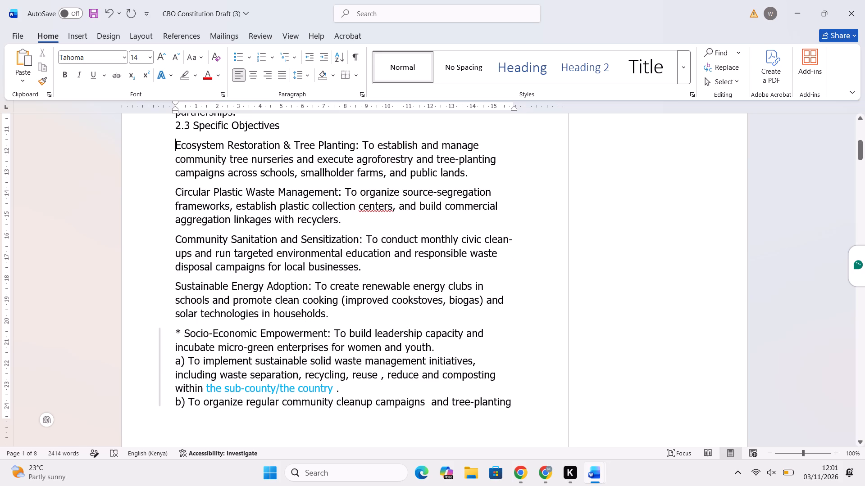
pyautogui.click(183, 333)
pyautogui.press('BackSpace')
pyautogui.press('BackSpace')
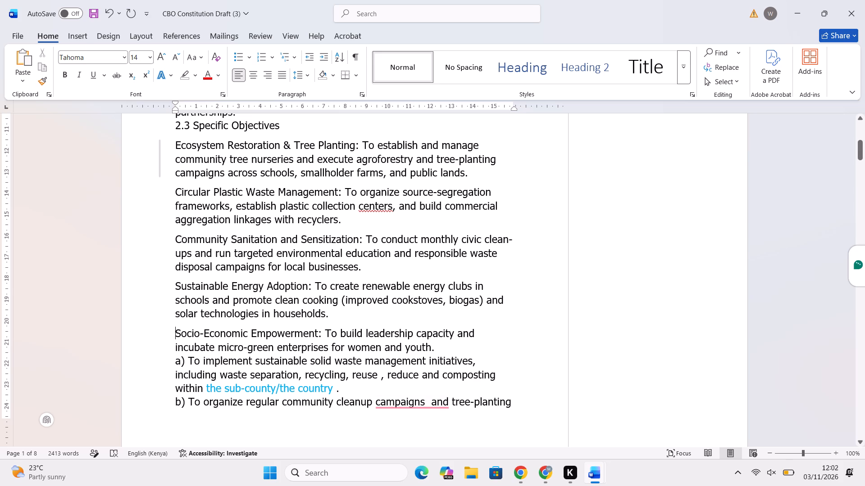
# Insert an empty line between the Socio-Economic Empowerment objective and the old objective a).
pyautogui.scroll(-3, 483, 308)
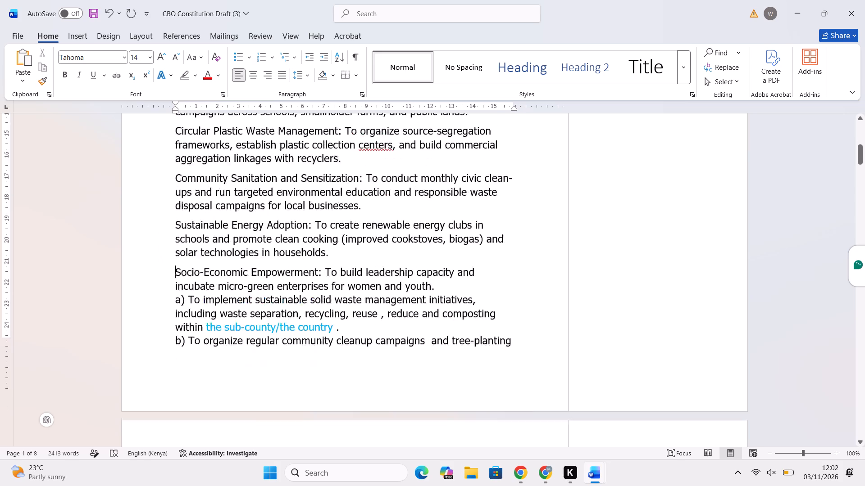
pyautogui.scroll(-4, 483, 308)
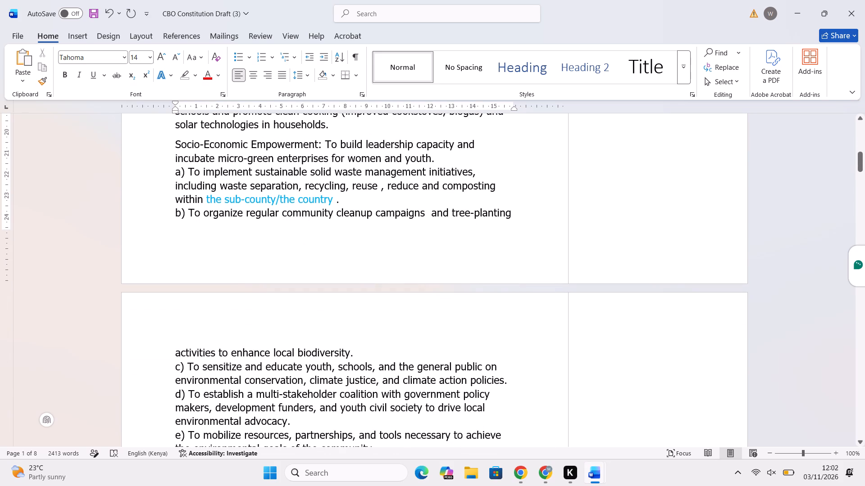
pyautogui.click(437, 162)
pyautogui.press('Return')
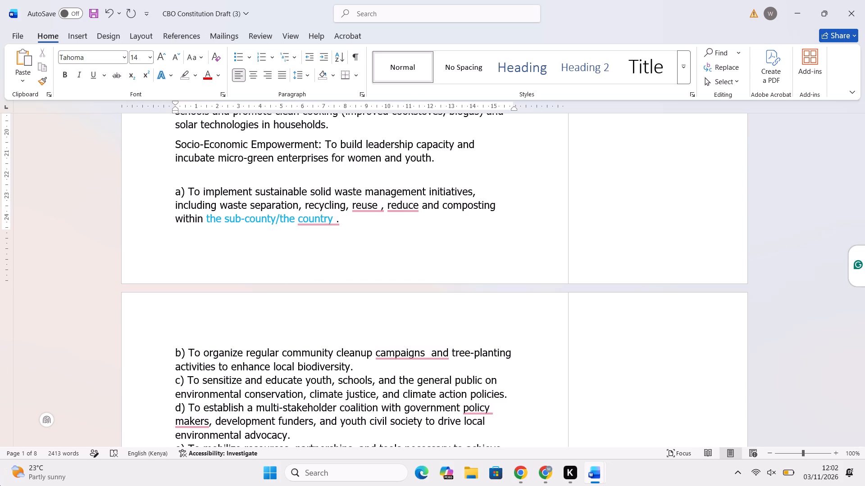
# Compare the newly pasted objectives in section 2.3 with the old objectives a) to e).
pyautogui.scroll(-1, 287, 351)
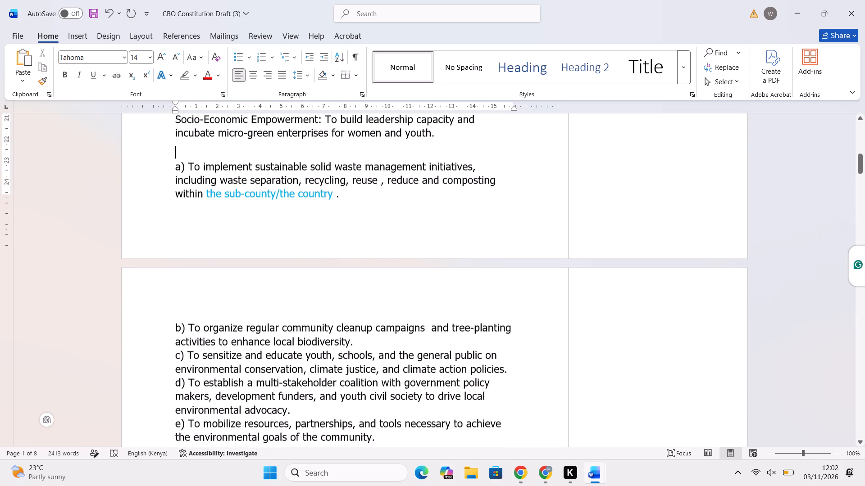
pyautogui.scroll(-1, 287, 351)
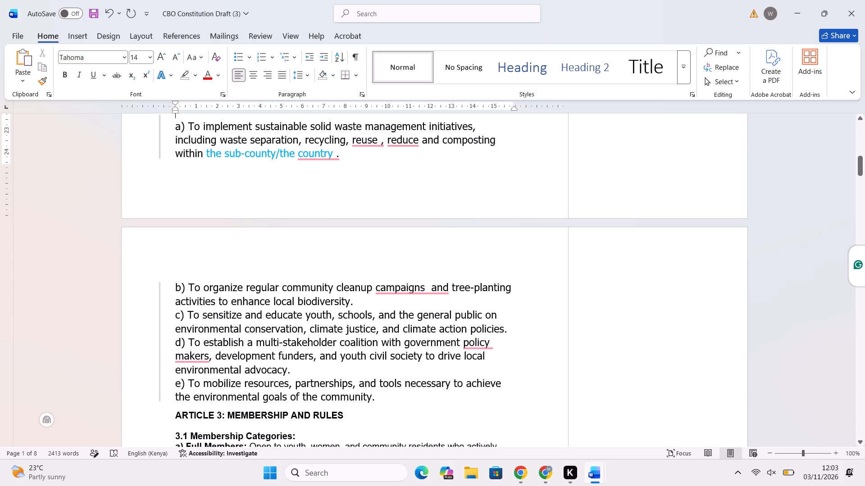
pyautogui.scroll(-1, 385, 394)
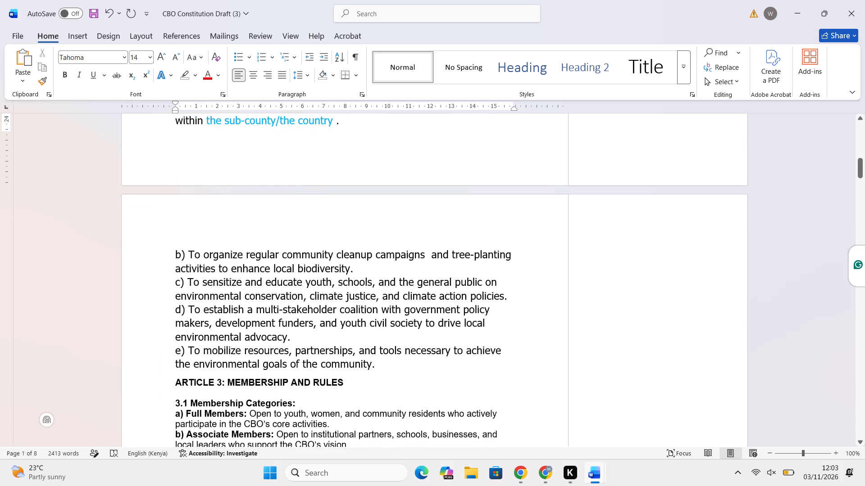
pyautogui.scroll(4, 473, 262)
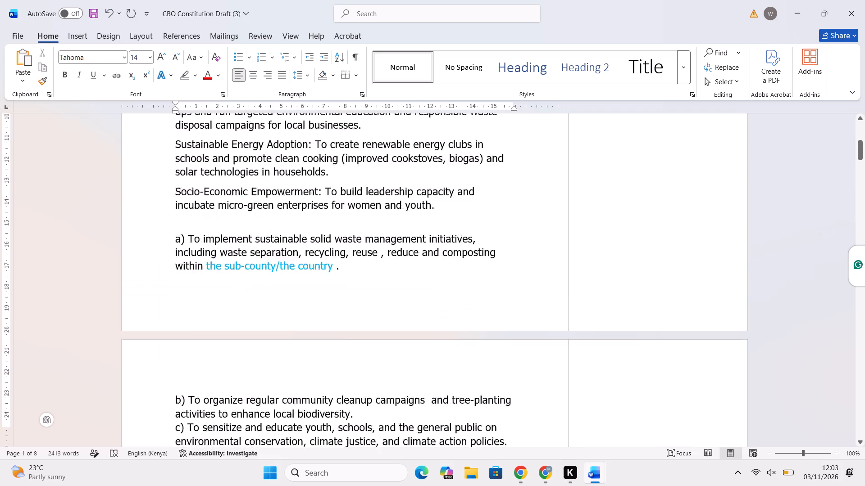
pyautogui.scroll(-1, 473, 262)
pyautogui.scroll(2, 473, 262)
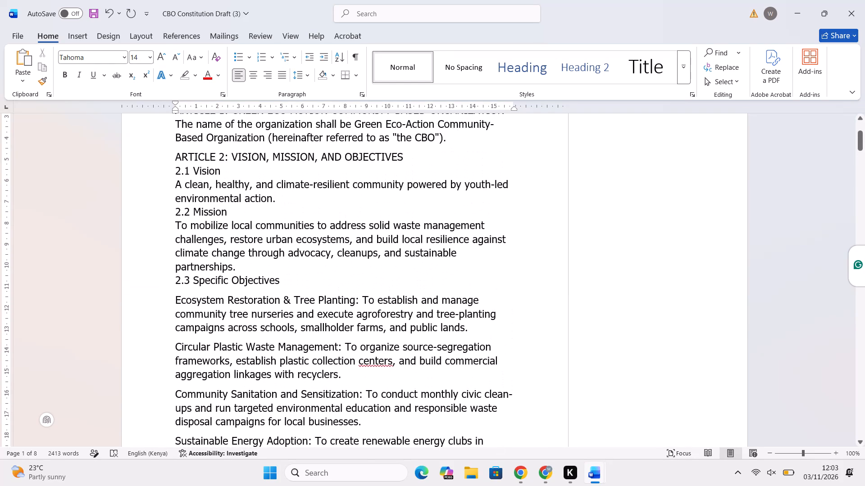
pyautogui.scroll(2, 473, 262)
pyautogui.scroll(-1, 473, 262)
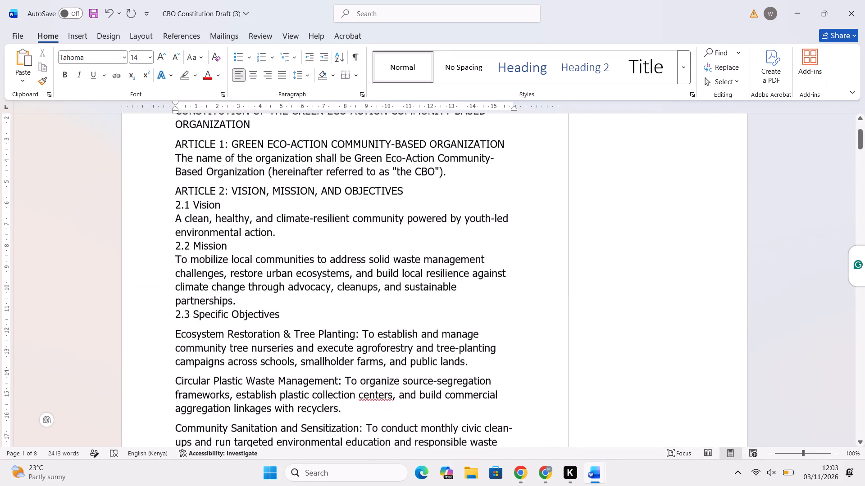
pyautogui.scroll(-3, 473, 262)
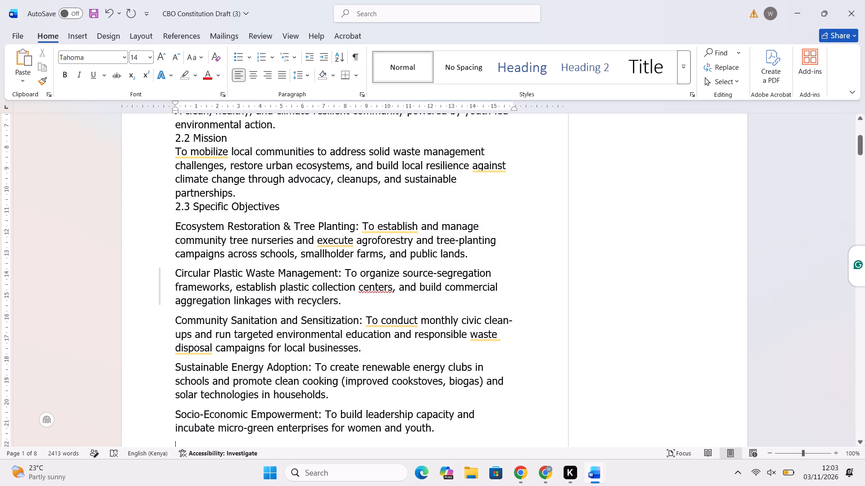
pyautogui.scroll(-1, 490, 278)
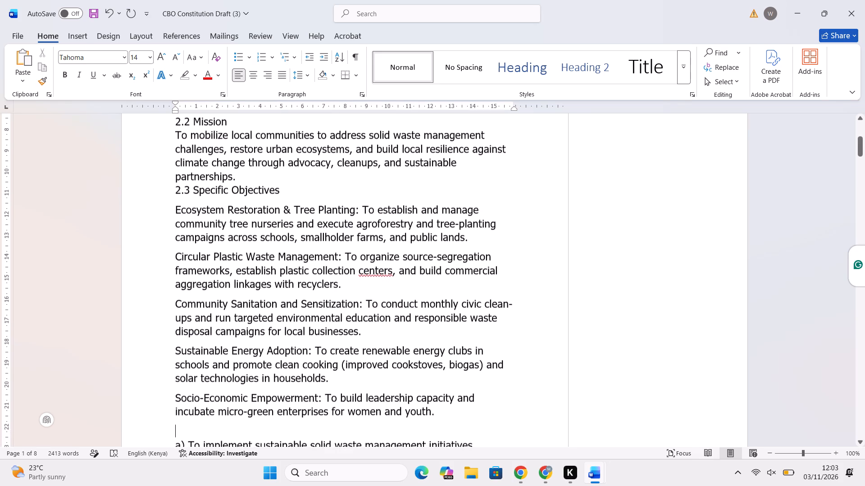
pyautogui.scroll(-1, 490, 278)
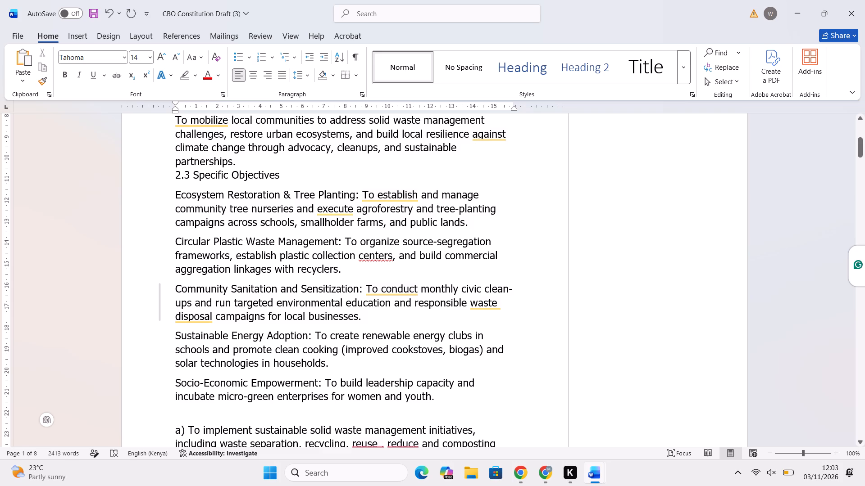
pyautogui.scroll(-2, 545, 362)
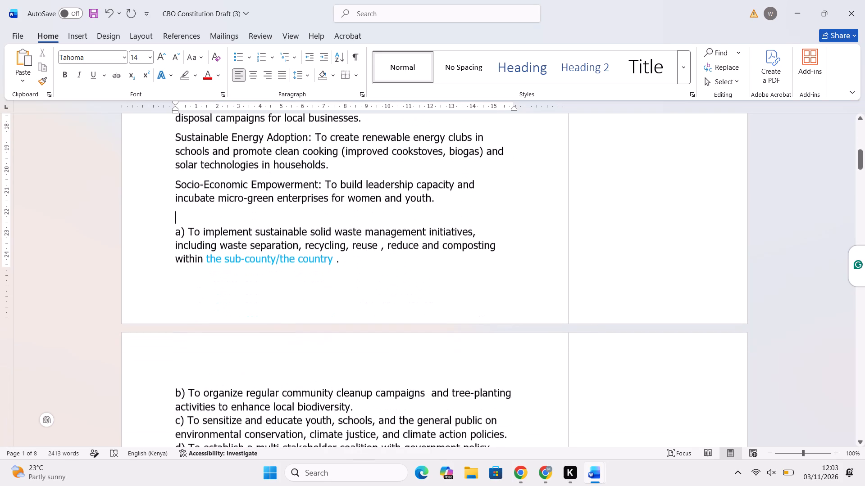
pyautogui.scroll(1, 545, 362)
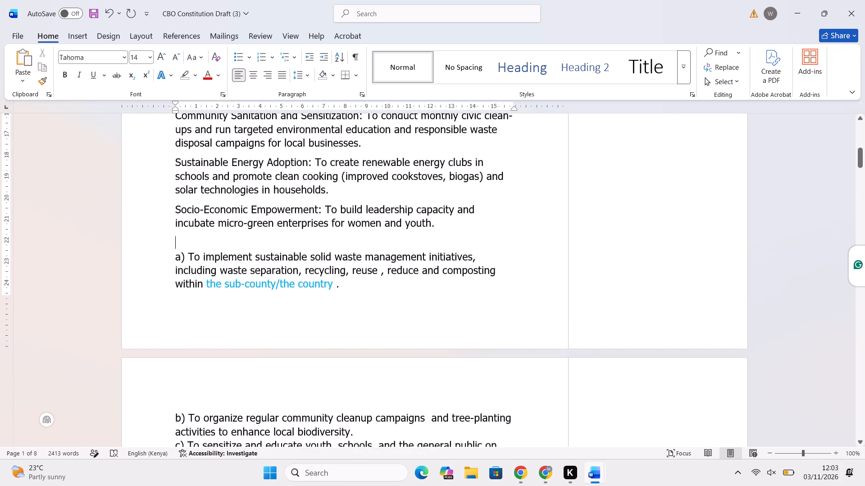
# Copy objective c)'s wording from "sensitize and educate youth" to "climate action policies." onto the end of the Community Sanitation and Sensitization objective.
pyautogui.scroll(-2, 545, 362)
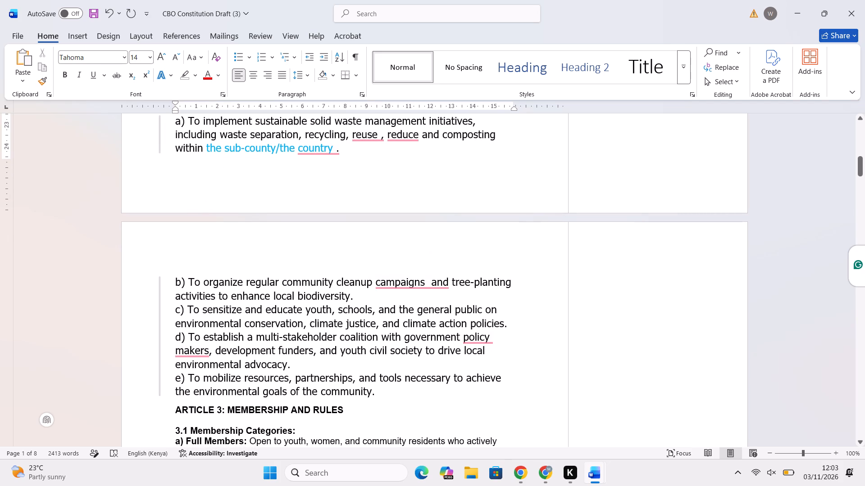
pyautogui.moveTo(204, 309); pyautogui.dragTo(253, 313)
pyautogui.moveTo(253, 313); pyautogui.dragTo(512, 324)
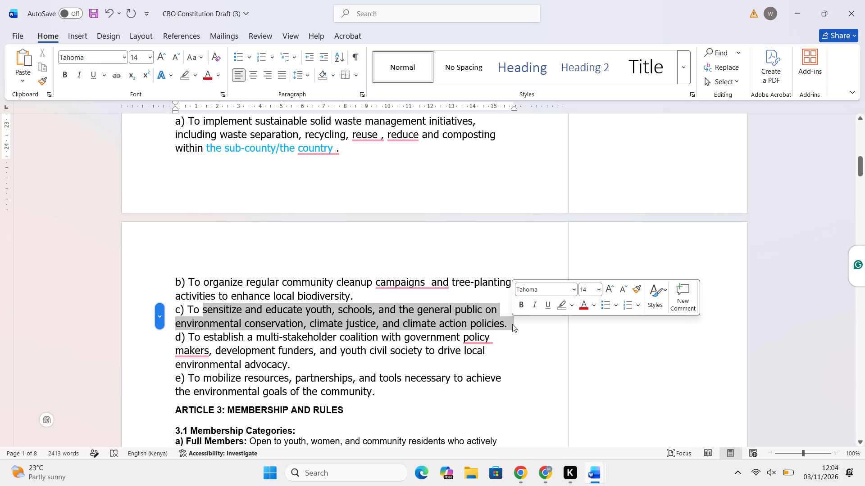
pyautogui.hotkey('ctrl', 'c')
pyautogui.scroll(1, 603, 197)
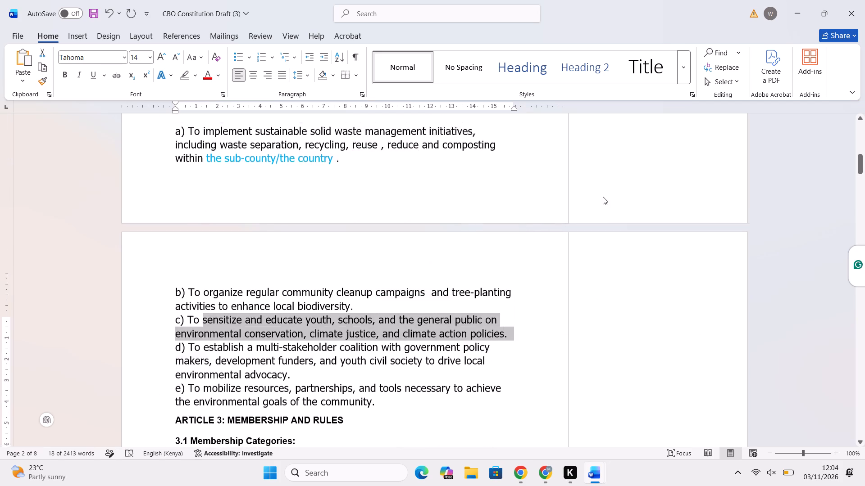
pyautogui.scroll(3, 603, 197)
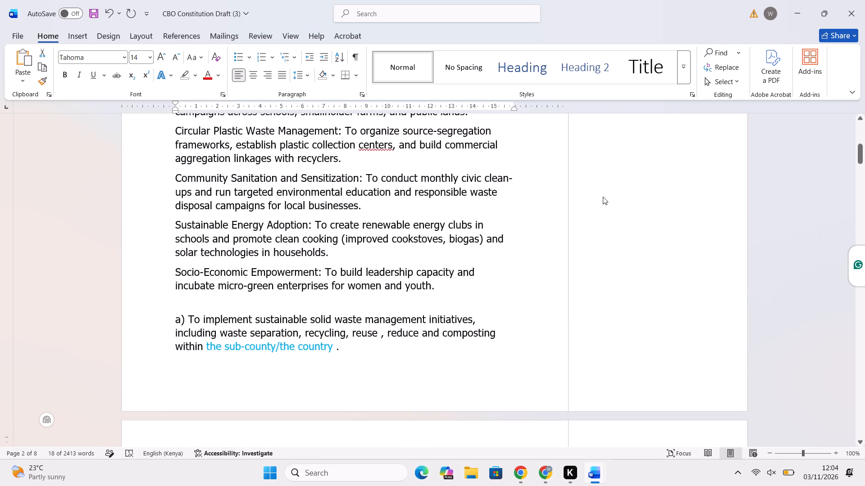
pyautogui.scroll(2, 603, 197)
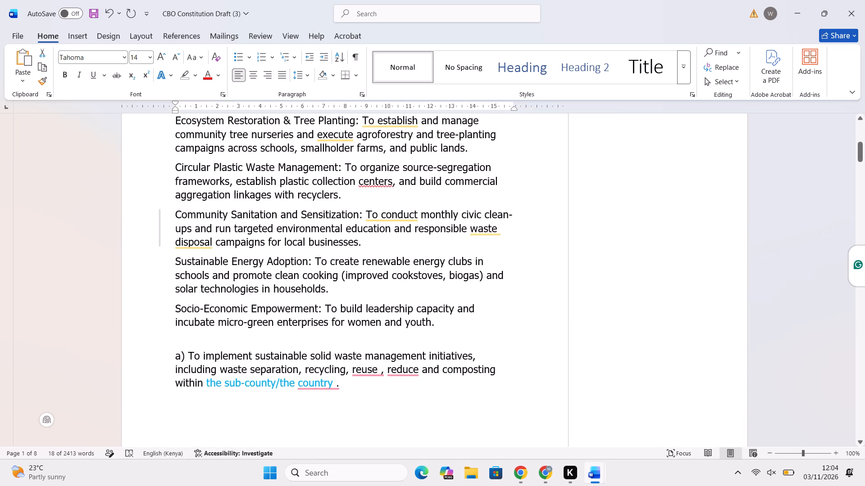
pyautogui.click(368, 247)
pyautogui.press('space')
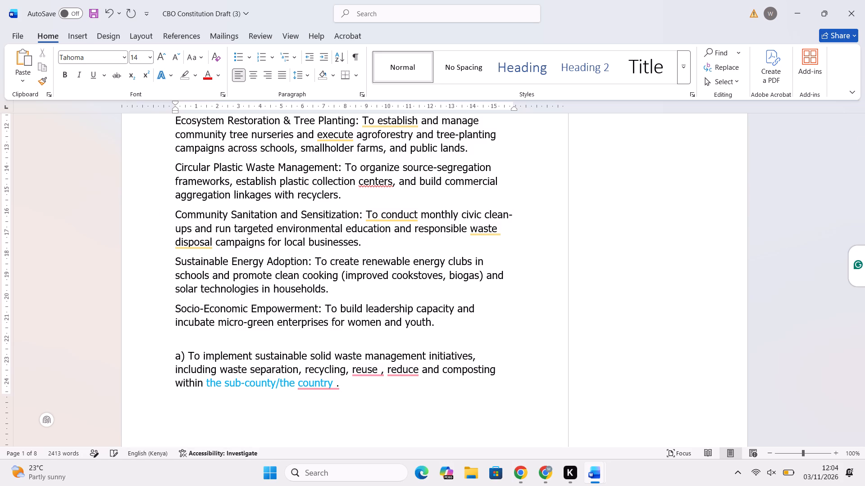
pyautogui.hotkey('ctrl', 'v')
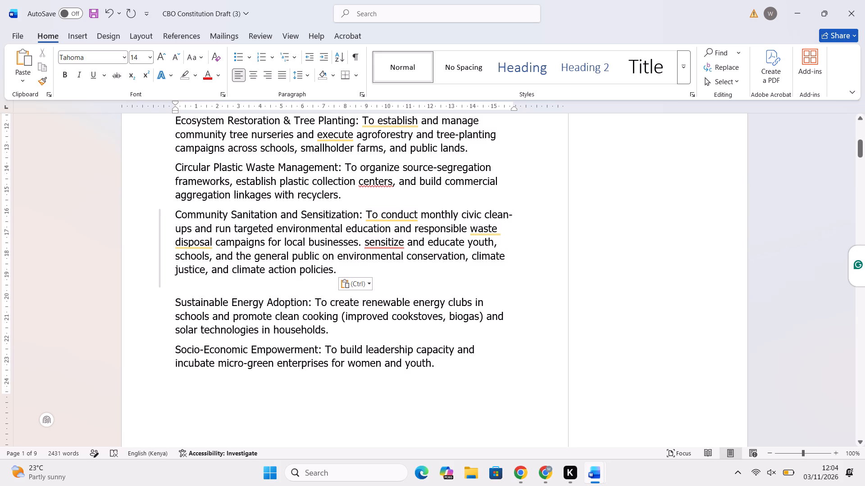
# Cut "and run targeted environmental education and responsible waste disposal campaigns for local businesses." and join "clean-ups" to "sensitize" with a comma and space.
pyautogui.moveTo(360, 243); pyautogui.dragTo(196, 227)
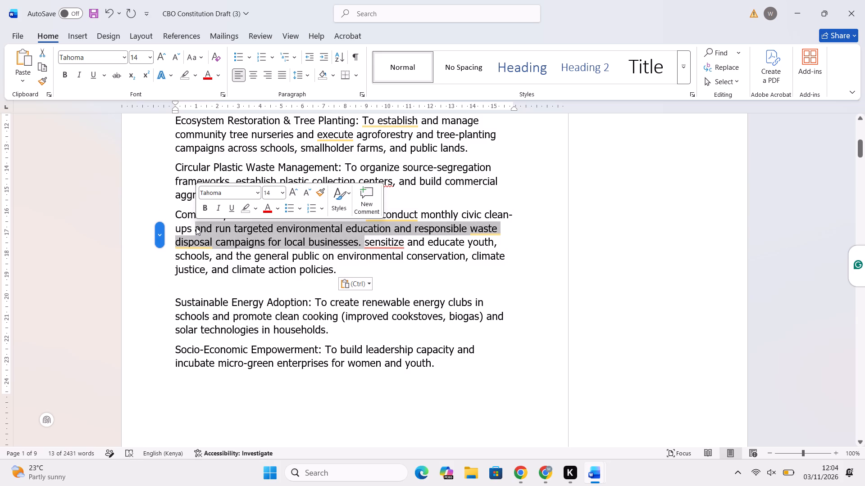
pyautogui.rightClick(214, 225)
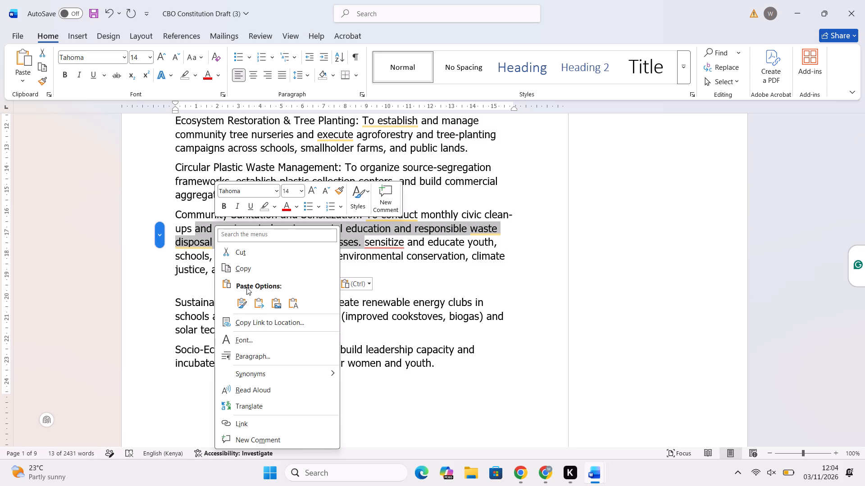
pyautogui.click(238, 252)
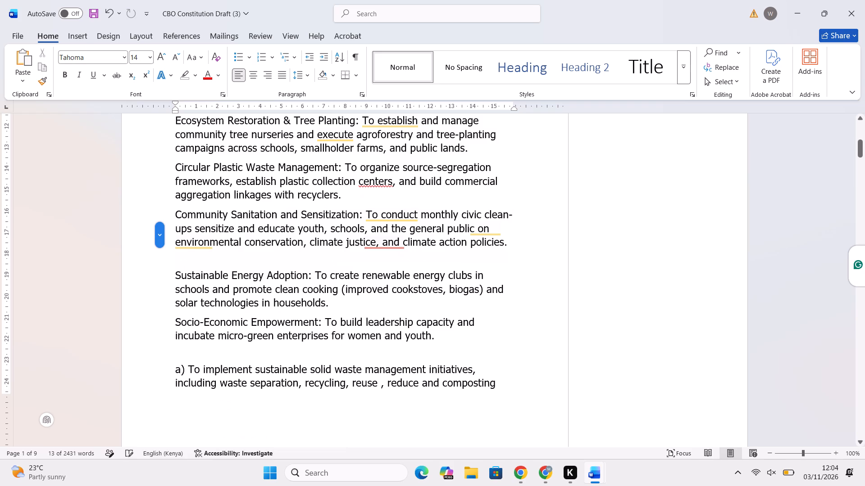
pyautogui.press('BackSpace')
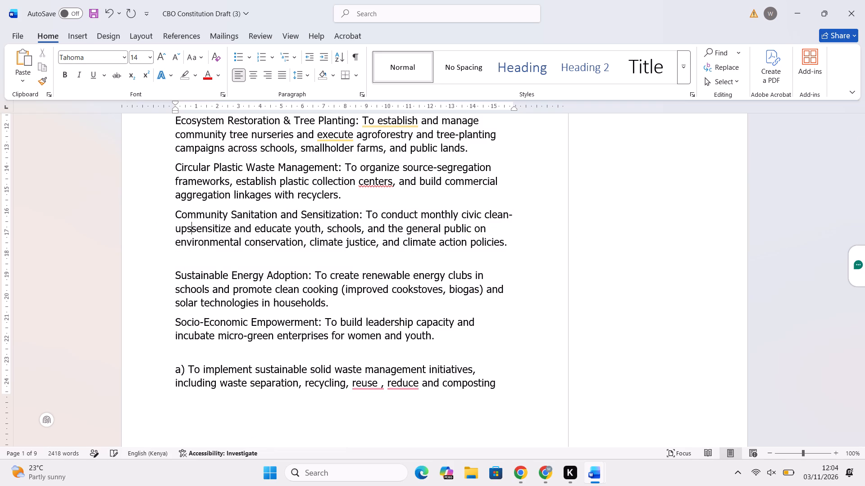
pyautogui.write(',')
pyautogui.press('space')
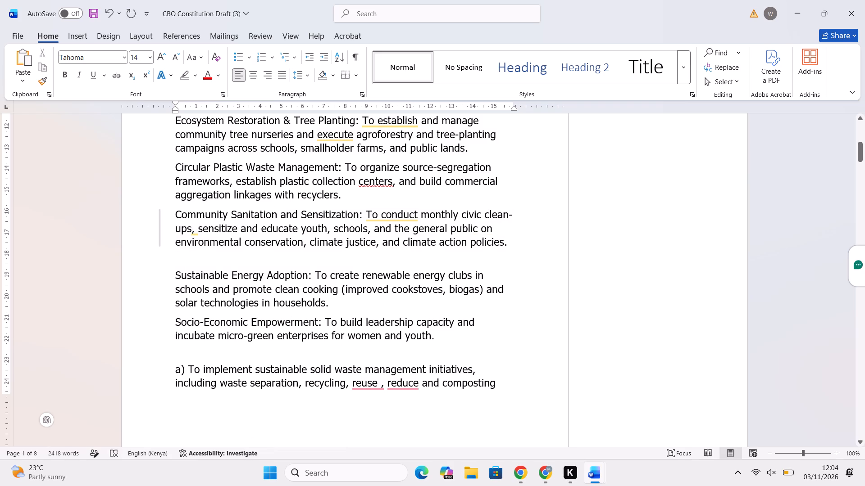
pyautogui.click(381, 216)
pyautogui.click(198, 231)
pyautogui.press('BackSpace')
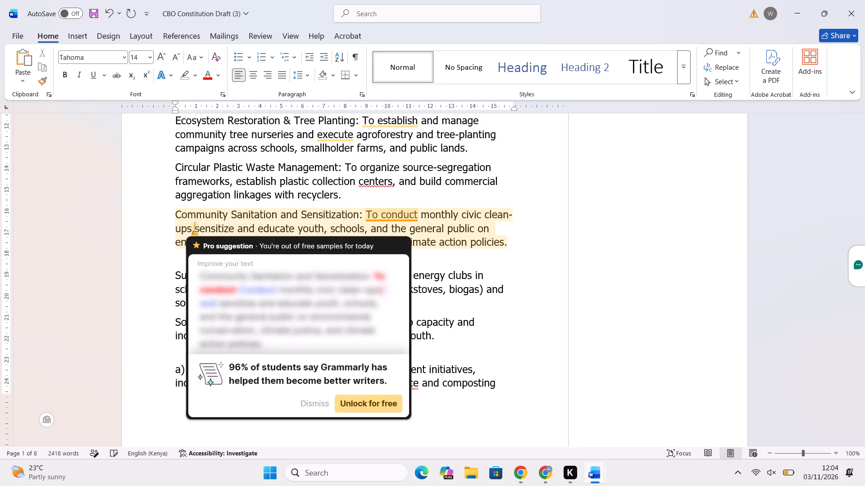
pyautogui.press('space')
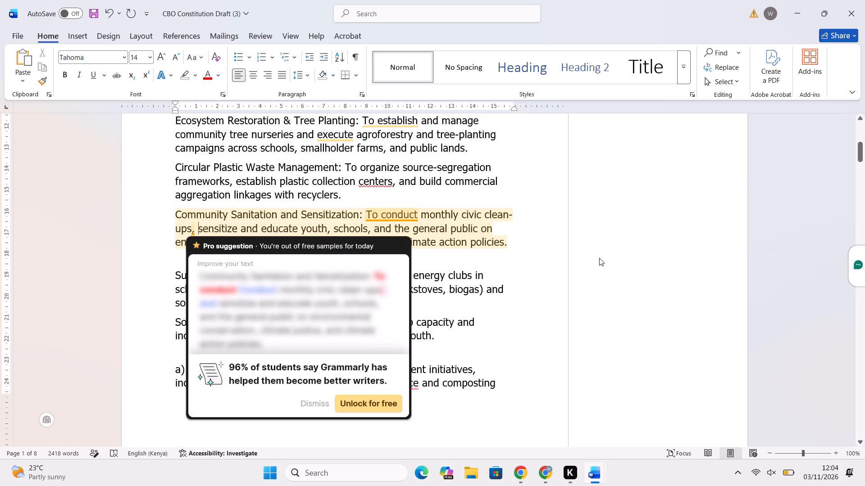
# Change "To conduct" to "Conduct" at the start of the Community Sanitation and Sensitization objective's description.
pyautogui.click(387, 215)
pyautogui.press('BackSpace')
pyautogui.press('BackSpace')
pyautogui.press('BackSpace')
pyautogui.press('BackSpace')
pyautogui.press('BackSpace')
pyautogui.press('space')
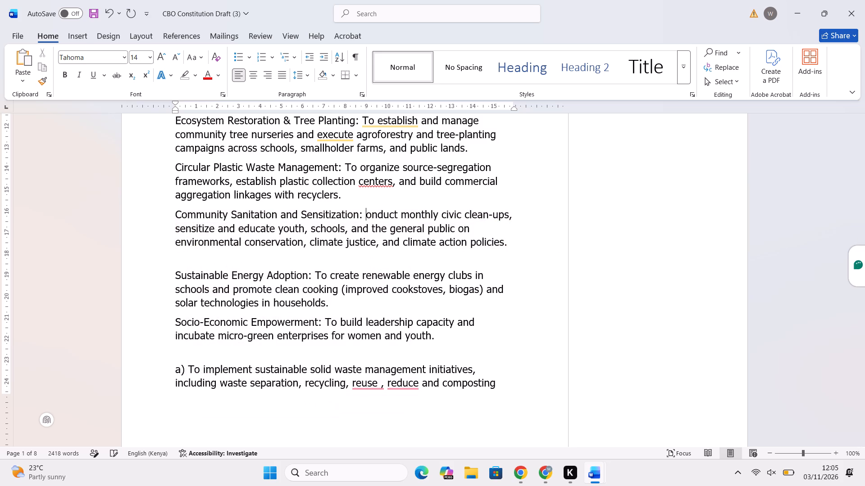
pyautogui.hotkey('shift', 'c')
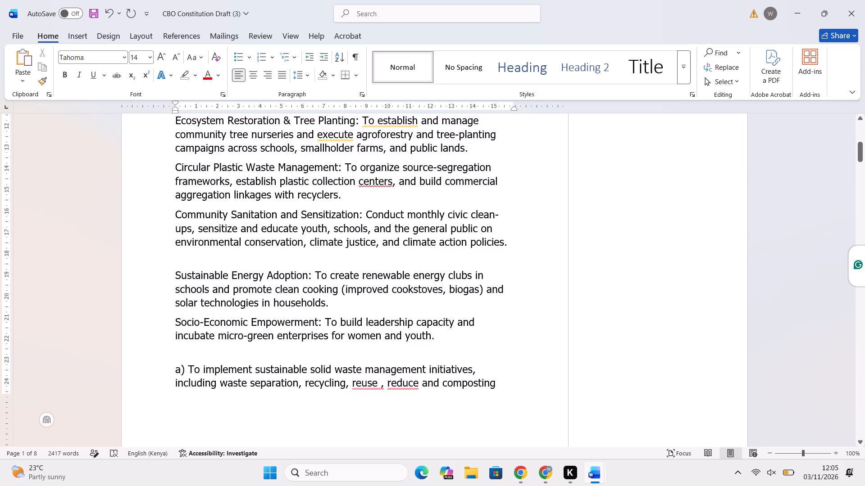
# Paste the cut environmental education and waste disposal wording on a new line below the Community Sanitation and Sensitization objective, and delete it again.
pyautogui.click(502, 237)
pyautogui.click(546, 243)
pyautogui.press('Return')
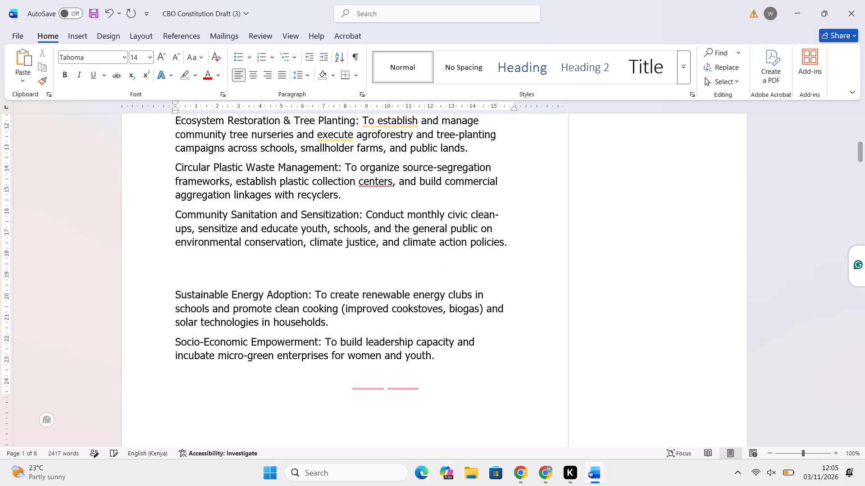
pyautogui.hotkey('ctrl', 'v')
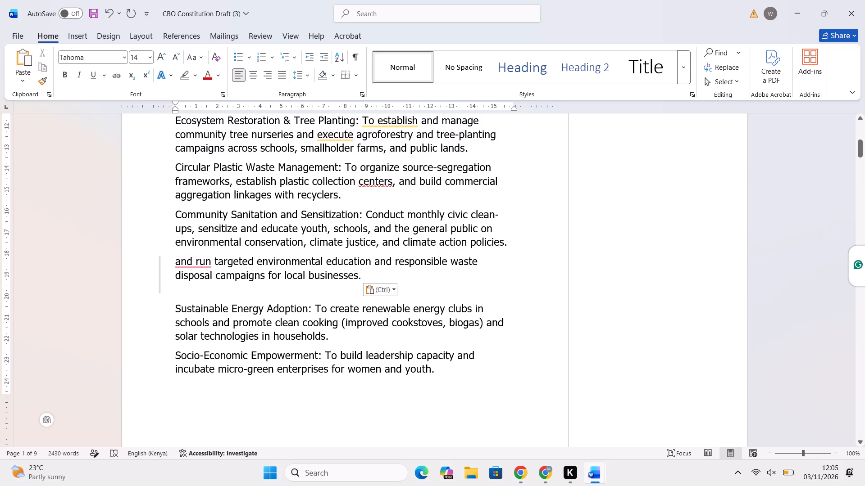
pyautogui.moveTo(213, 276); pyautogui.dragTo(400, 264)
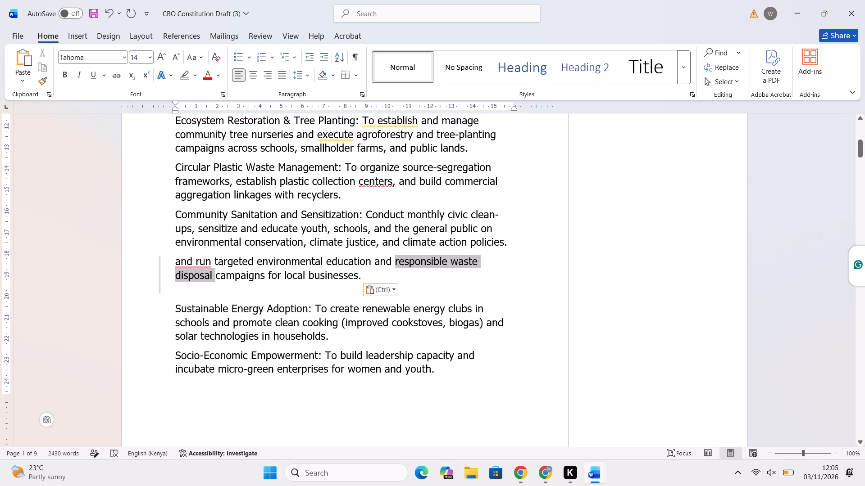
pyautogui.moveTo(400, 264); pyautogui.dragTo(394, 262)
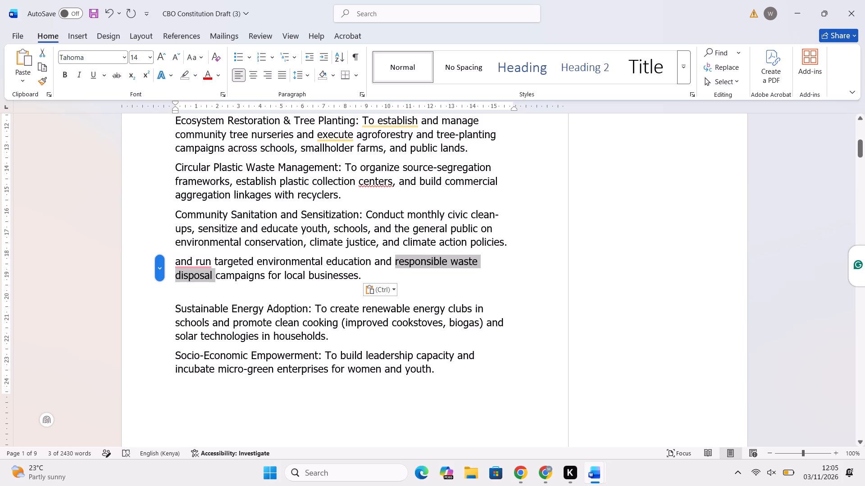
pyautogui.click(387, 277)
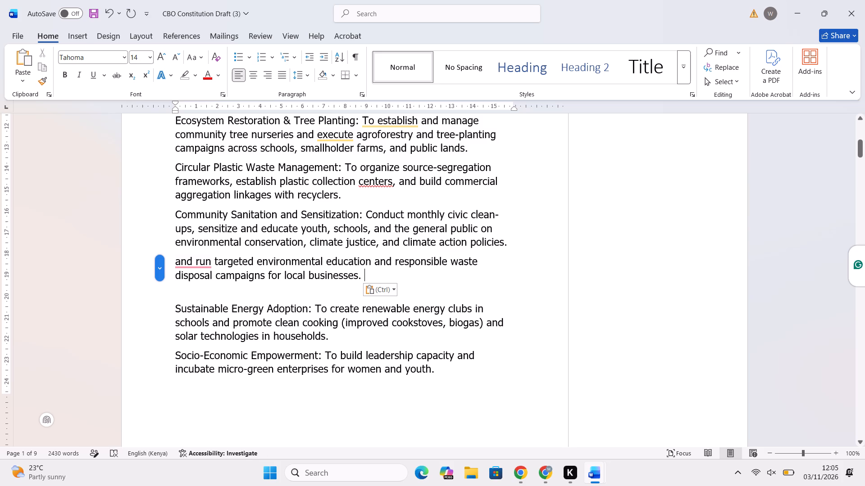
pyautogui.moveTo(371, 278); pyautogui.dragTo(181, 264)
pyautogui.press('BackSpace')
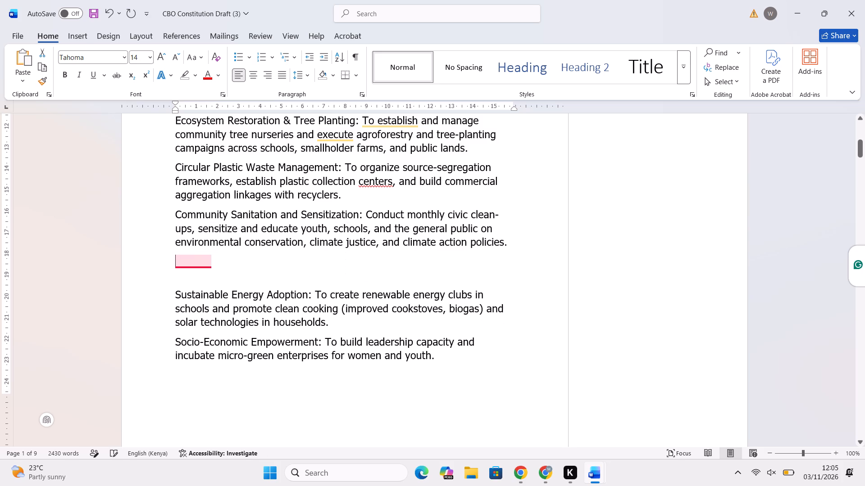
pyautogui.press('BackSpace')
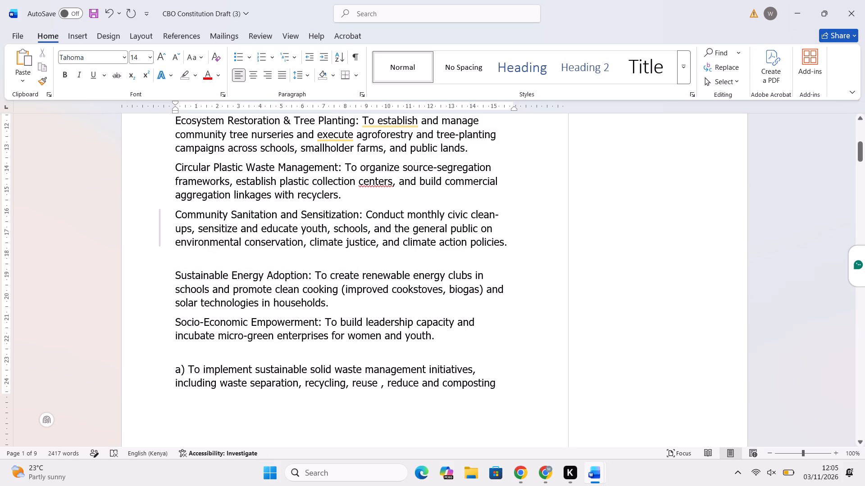
# Compare the old objectives a) to e) with the titled objectives in section 2.3 for remaining overlaps.
pyautogui.scroll(1, 374, 235)
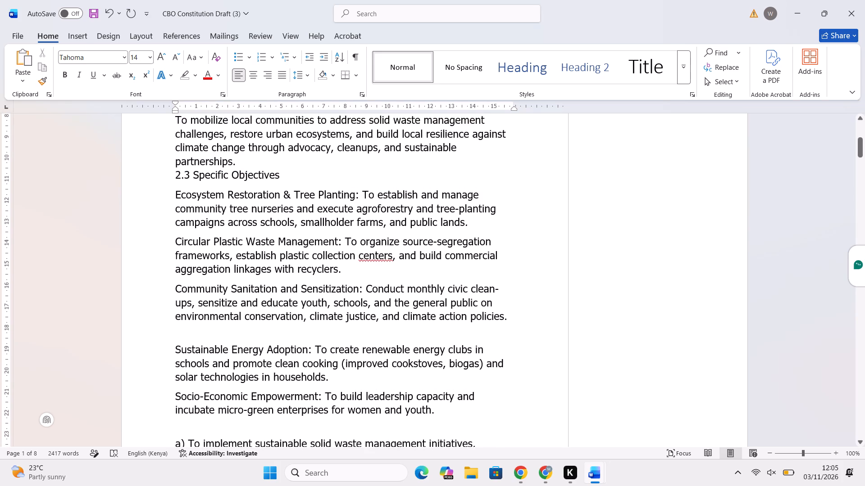
pyautogui.scroll(-4, 374, 235)
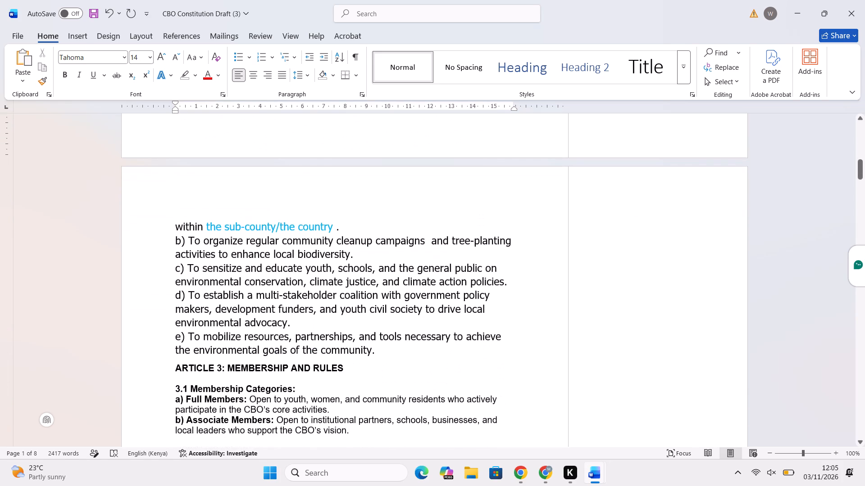
pyautogui.scroll(1, 374, 235)
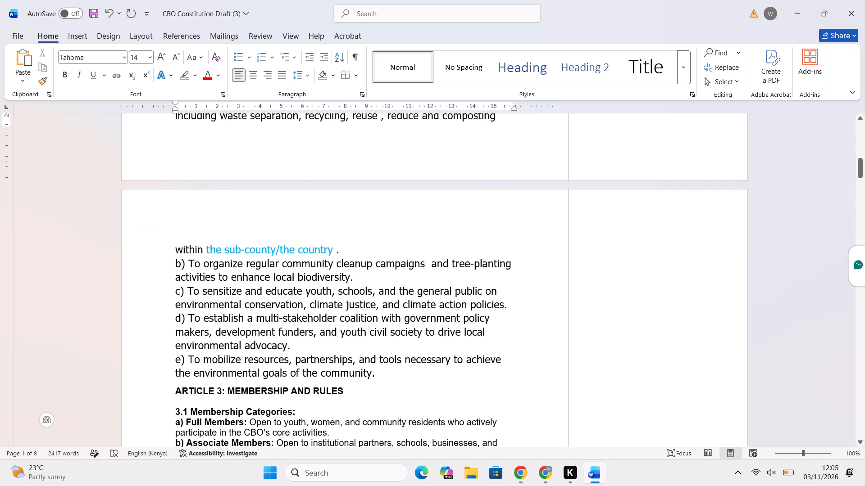
pyautogui.click(351, 278)
pyautogui.scroll(2, 351, 278)
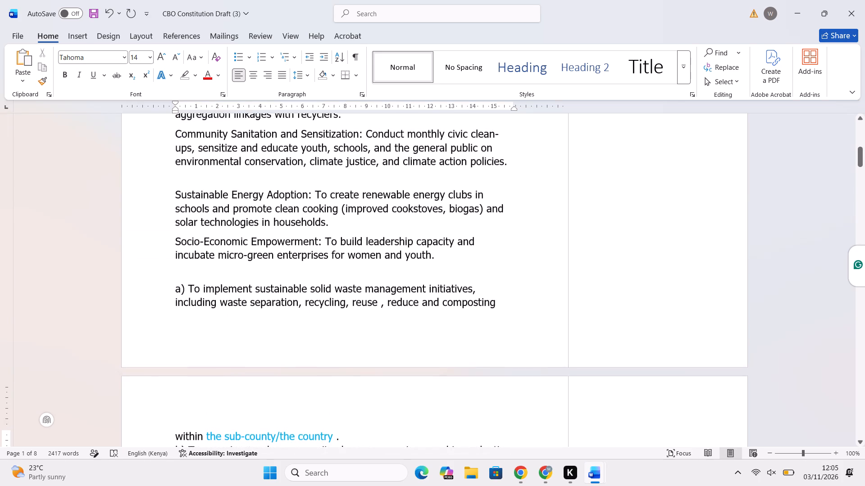
pyautogui.scroll(1, 351, 278)
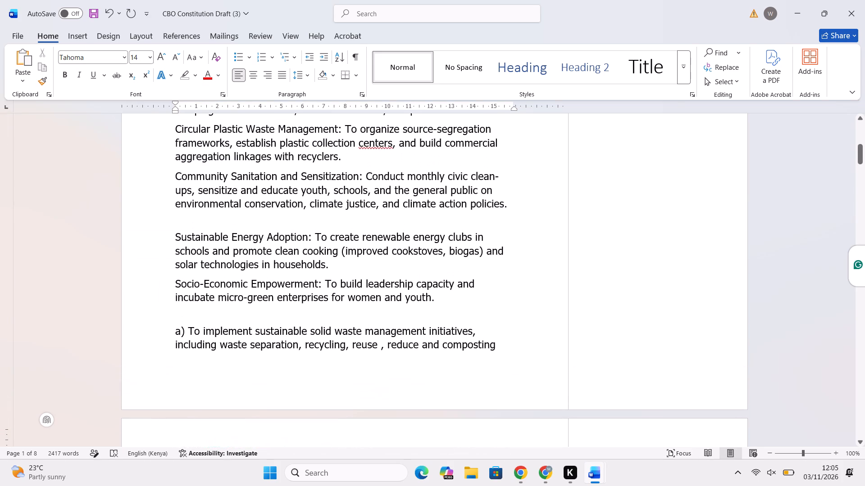
pyautogui.scroll(2, 351, 278)
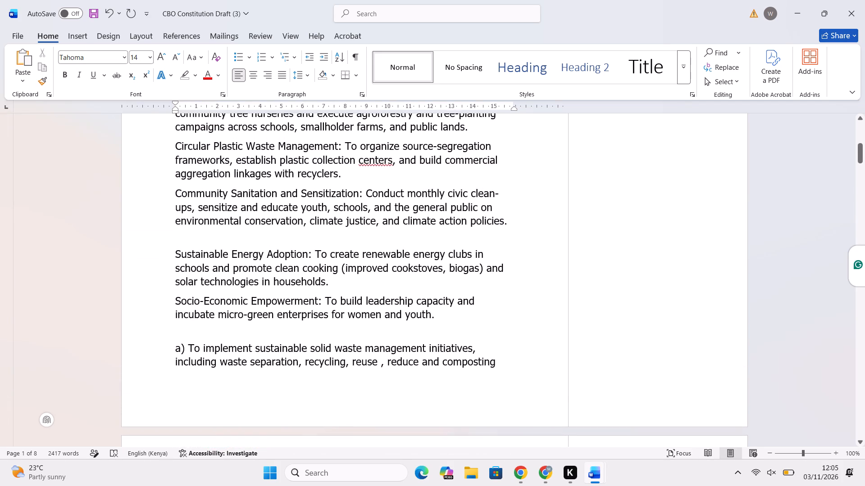
pyautogui.scroll(1, 351, 278)
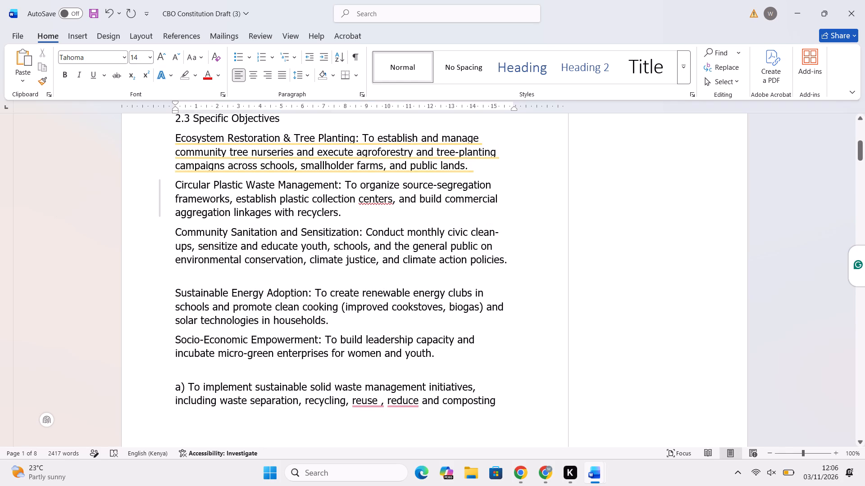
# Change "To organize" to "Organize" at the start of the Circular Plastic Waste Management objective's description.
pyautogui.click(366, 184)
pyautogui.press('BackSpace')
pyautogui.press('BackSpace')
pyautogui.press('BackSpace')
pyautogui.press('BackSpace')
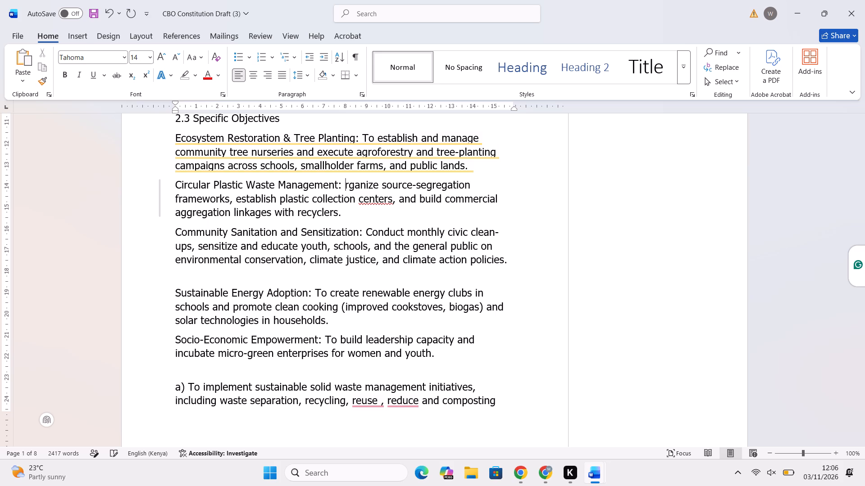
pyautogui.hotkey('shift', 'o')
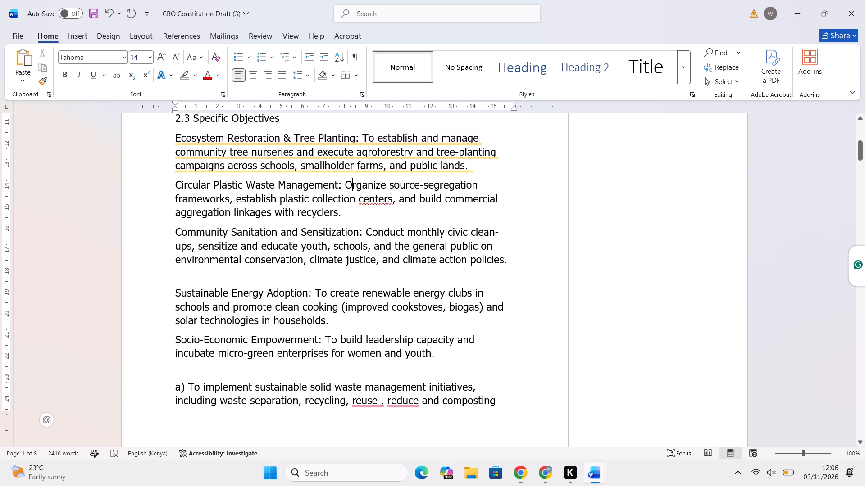
# Copy objective a)'s wording from "implement" to "the sub-county/the country" onto a new line below the Circular Plastic Waste Management objective.
pyautogui.scroll(-4, 528, 302)
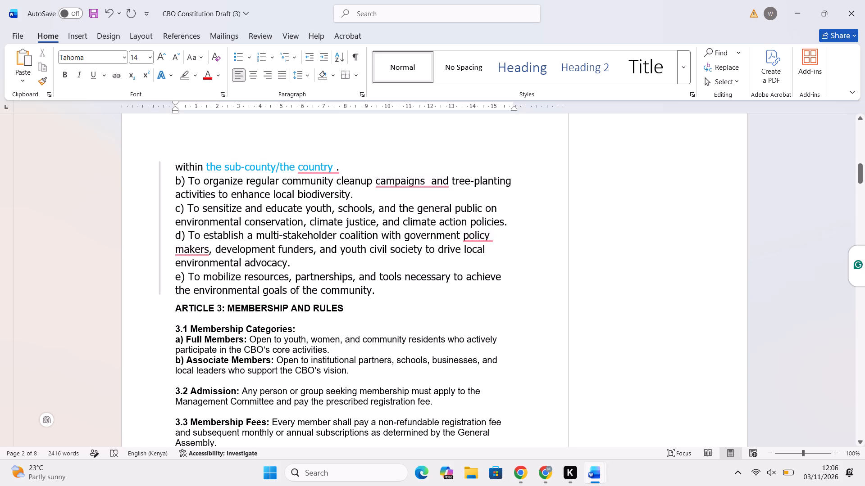
pyautogui.scroll(3, 395, 193)
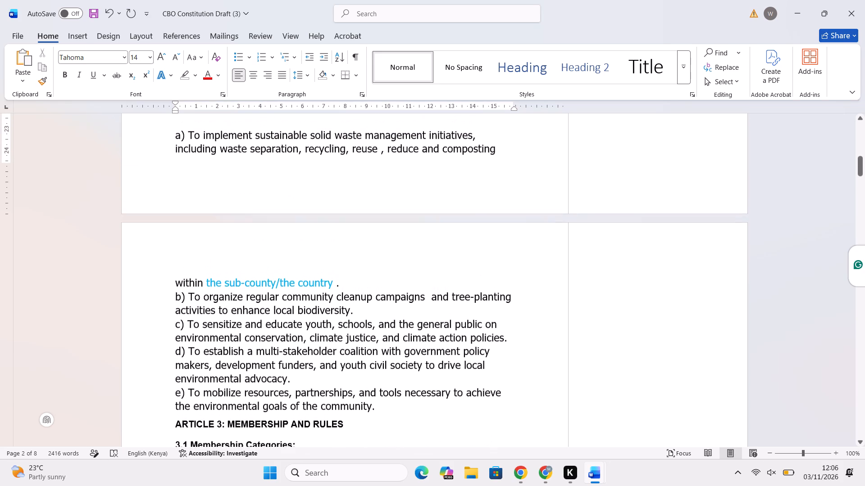
pyautogui.scroll(1, 395, 193)
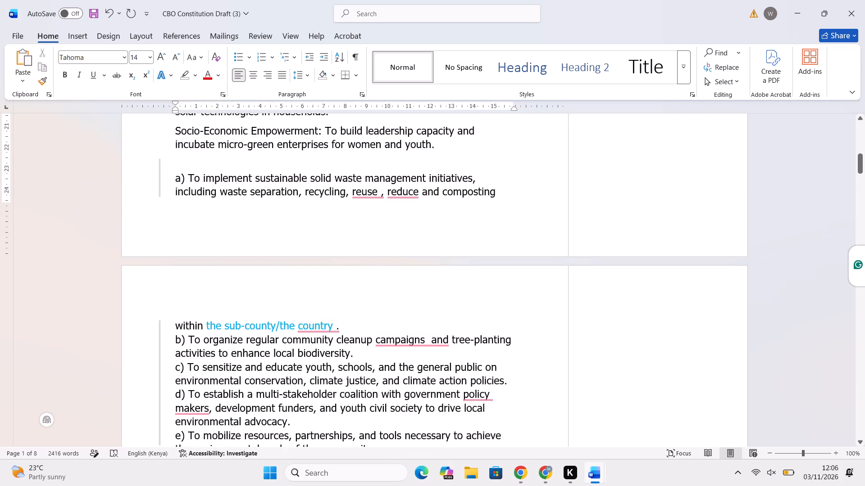
pyautogui.moveTo(204, 176); pyautogui.dragTo(298, 205)
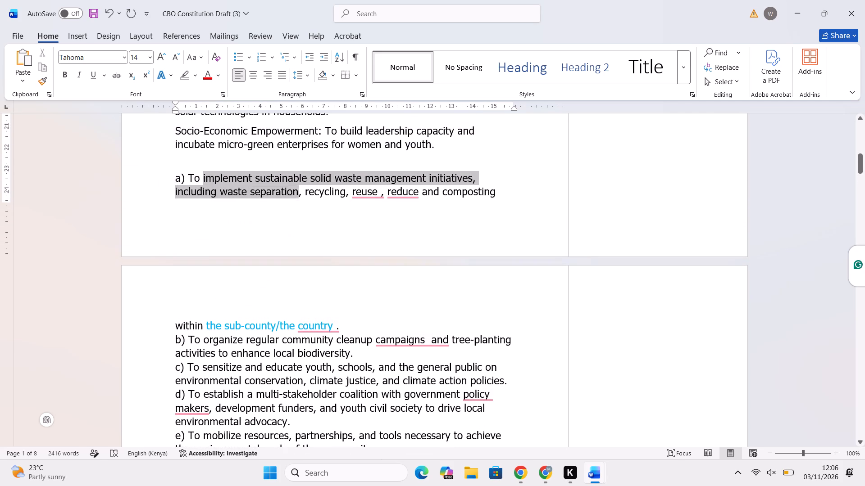
pyautogui.moveTo(298, 205); pyautogui.dragTo(333, 297)
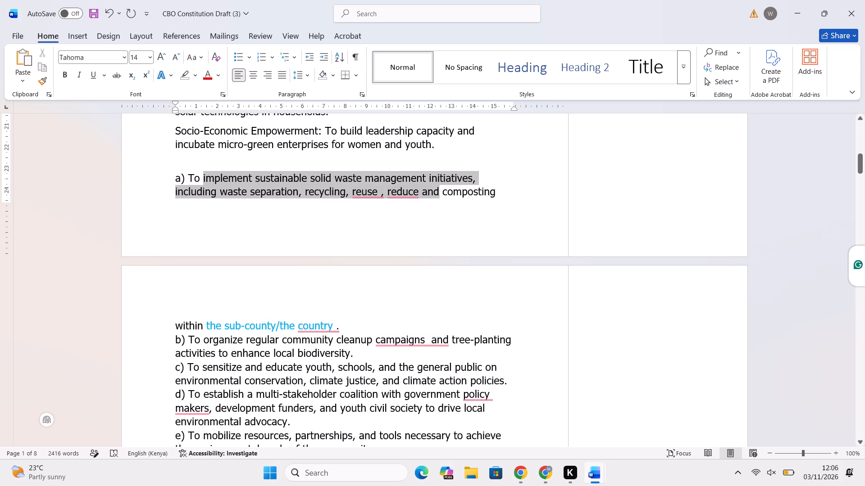
pyautogui.moveTo(333, 297); pyautogui.dragTo(336, 318)
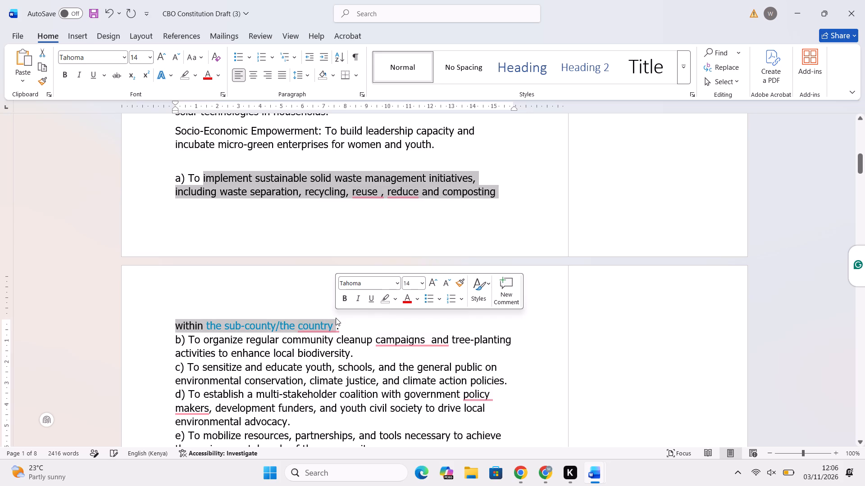
pyautogui.hotkey('ctrl', 'c')
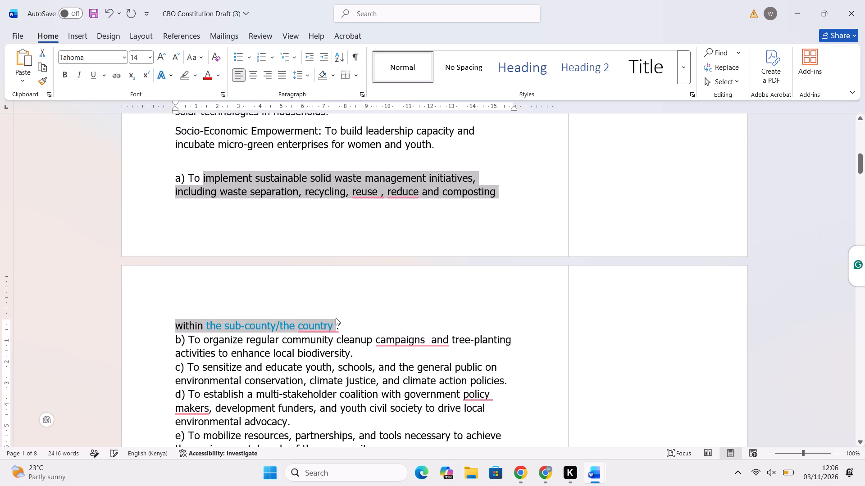
pyautogui.scroll(3, 416, 220)
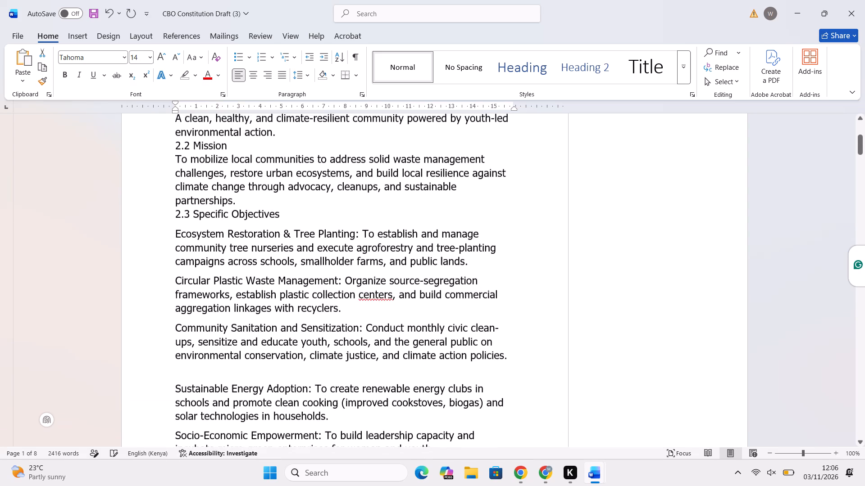
pyautogui.scroll(-1, 416, 220)
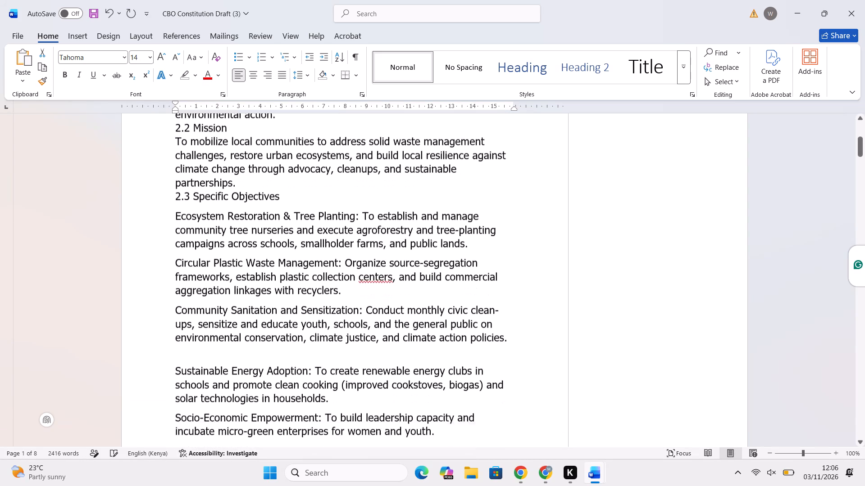
pyautogui.scroll(-1, 416, 220)
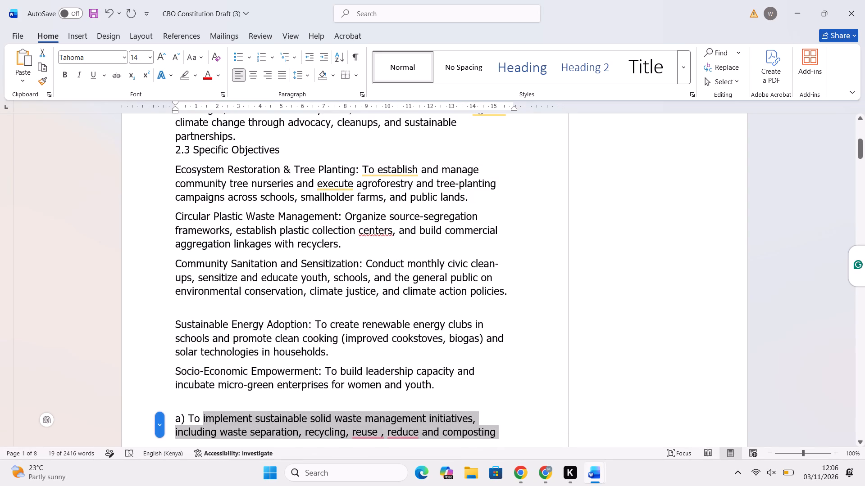
pyautogui.click(358, 250)
pyautogui.press('Return')
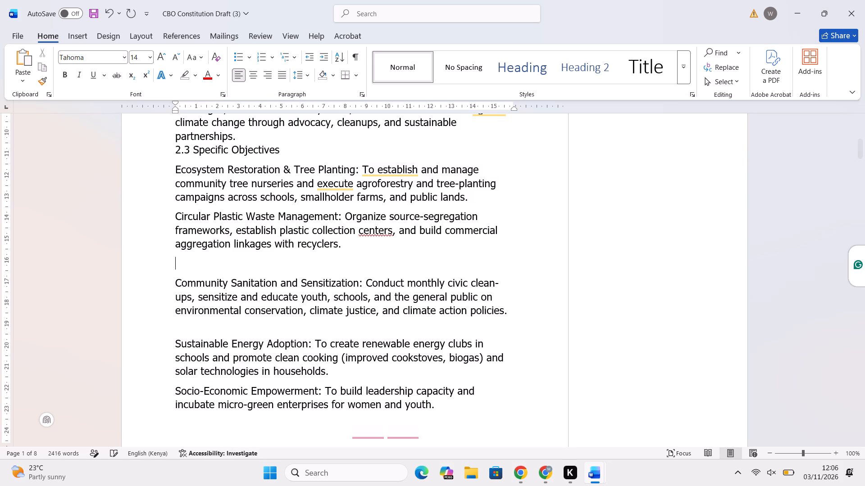
pyautogui.hotkey('ctrl', 'v')
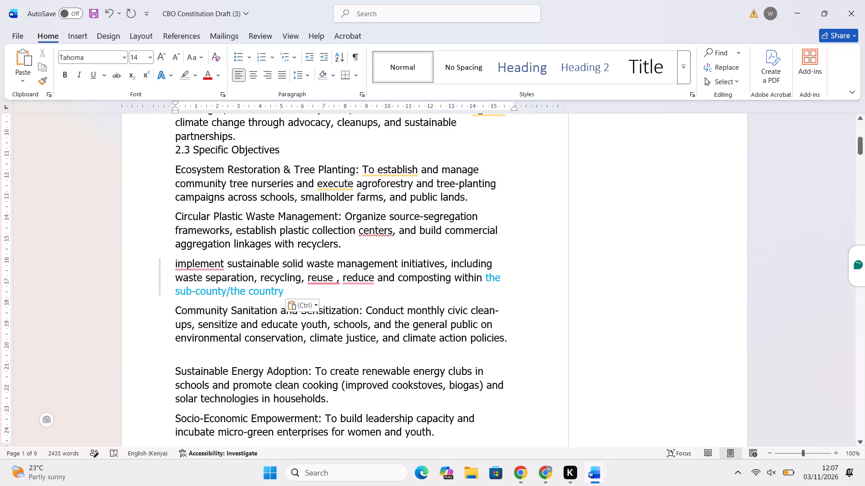
# Replace the Circular Plastic Waste Management description with a copy of the solid waste management wording from the line below it.
pyautogui.moveTo(444, 260); pyautogui.dragTo(282, 262)
pyautogui.hotkey('ctrl', 'c')
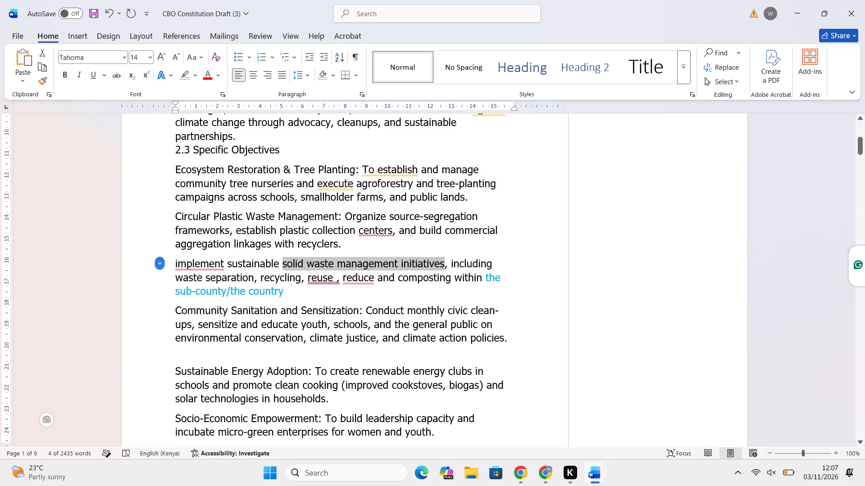
pyautogui.moveTo(288, 293); pyautogui.dragTo(182, 266)
pyautogui.hotkey('ctrl', 'c')
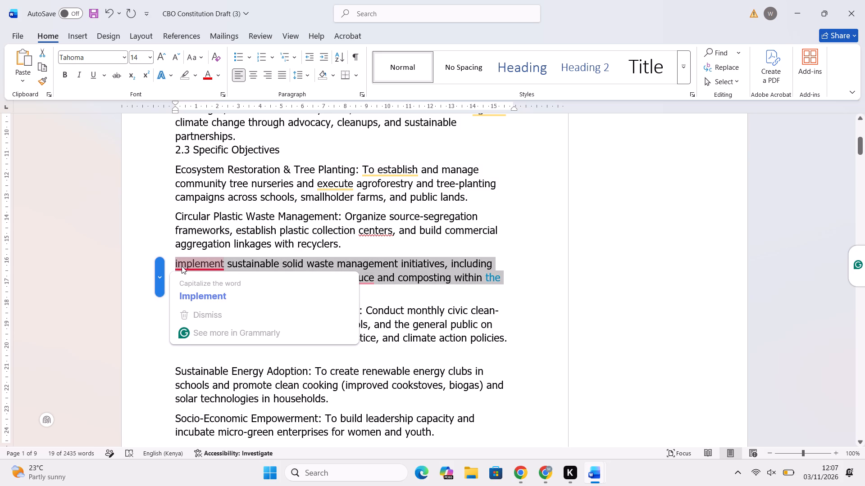
pyautogui.moveTo(351, 248); pyautogui.dragTo(347, 234)
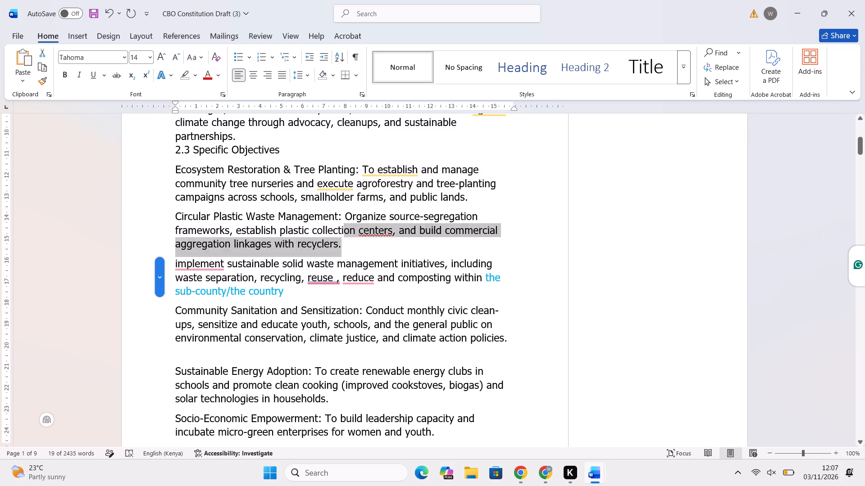
pyautogui.moveTo(347, 234); pyautogui.dragTo(348, 217)
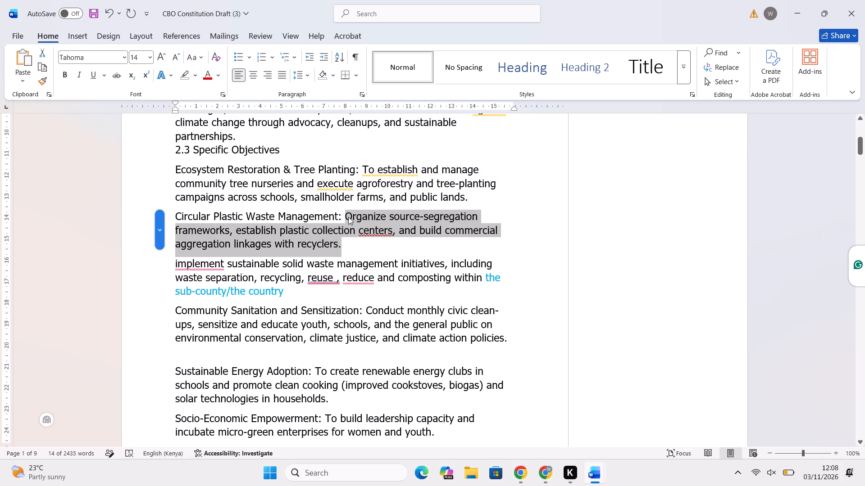
pyautogui.hotkey('ctrl', 'v')
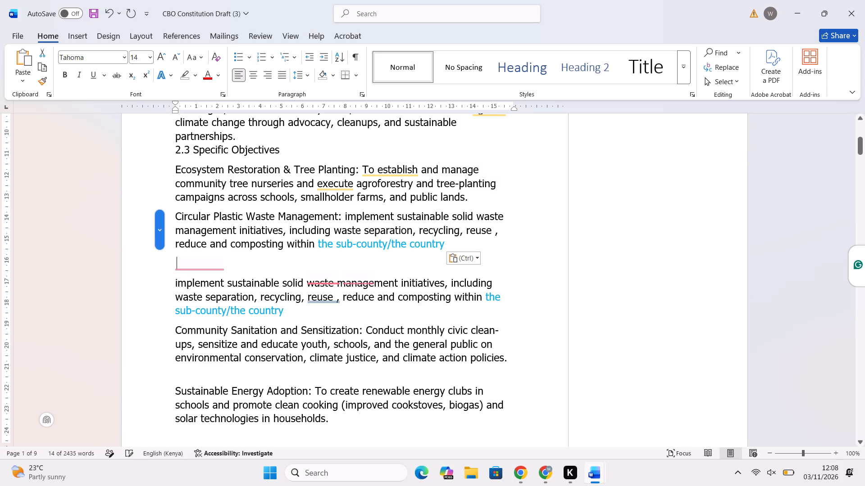
# Insert "To" before "implement" at the start of the Circular Plastic Waste Management description.
pyautogui.click(346, 217)
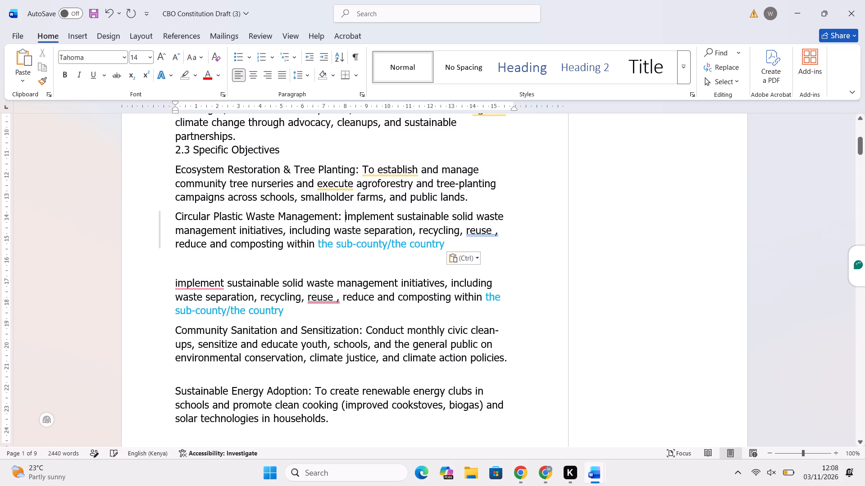
pyautogui.press('BackSpace')
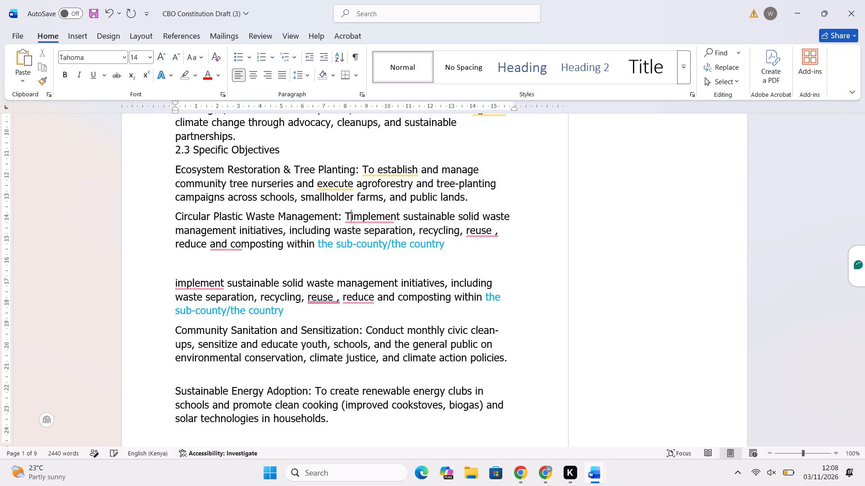
pyautogui.write('O')
pyautogui.press('space')
pyautogui.press('BackSpace')
pyautogui.press('BackSpace')
pyautogui.write('o')
pyautogui.press('space')
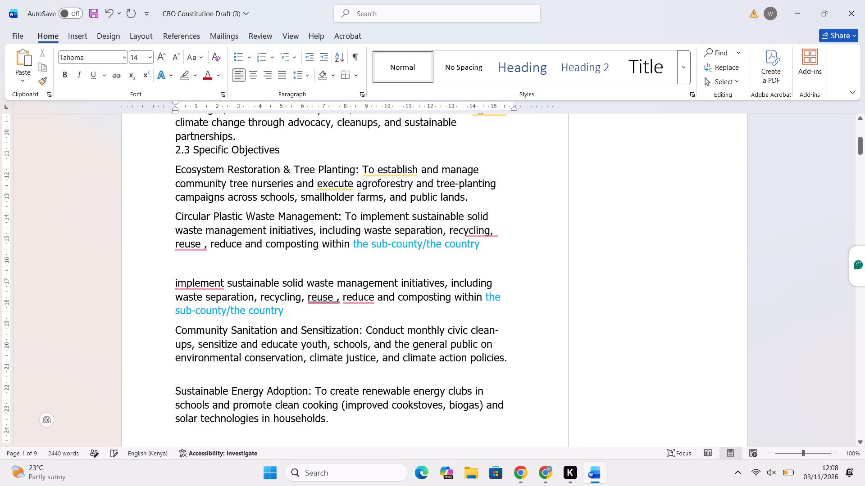
# Delete the duplicate solid waste management wording and the empty line below the Circular Plastic Waste Management objective.
pyautogui.moveTo(294, 312); pyautogui.dragTo(159, 284)
pyautogui.press('BackSpace')
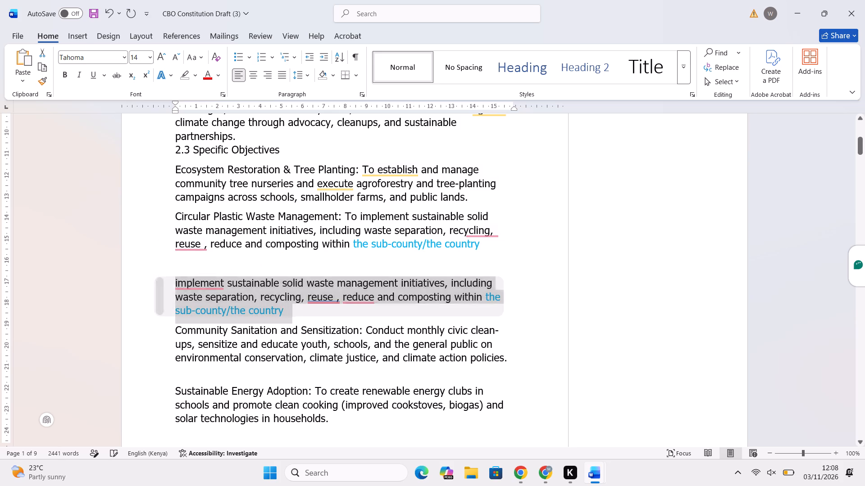
pyautogui.press('BackSpace')
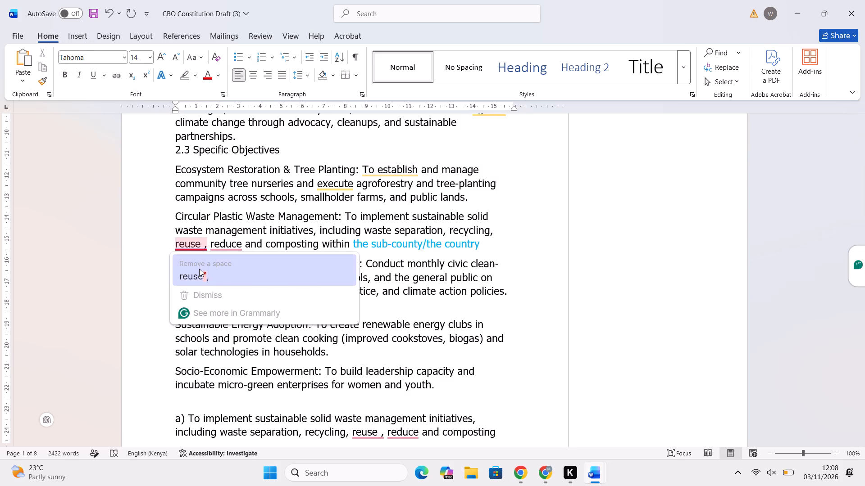
# Remove the extra space before the comma after "reuse" in the Circular Plastic Waste Management objective.
pyautogui.click(199, 269)
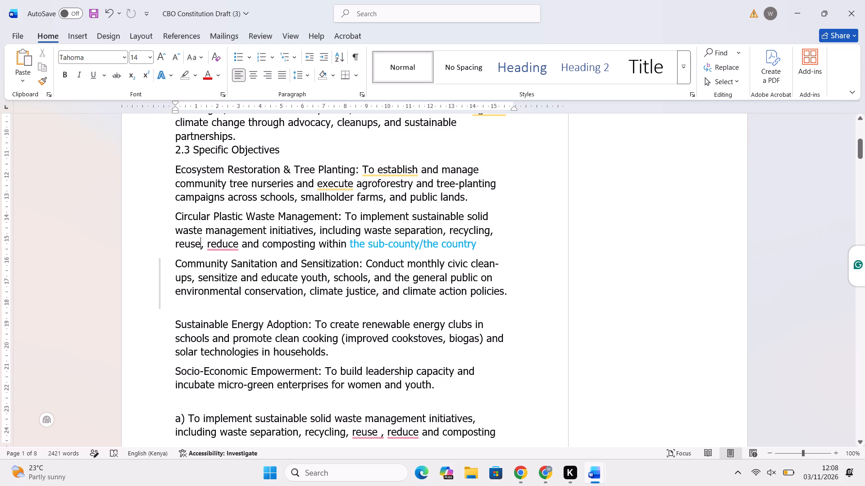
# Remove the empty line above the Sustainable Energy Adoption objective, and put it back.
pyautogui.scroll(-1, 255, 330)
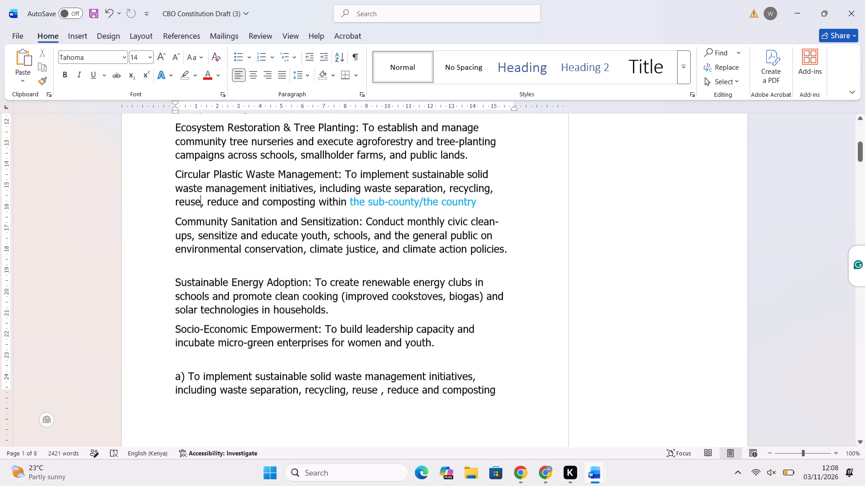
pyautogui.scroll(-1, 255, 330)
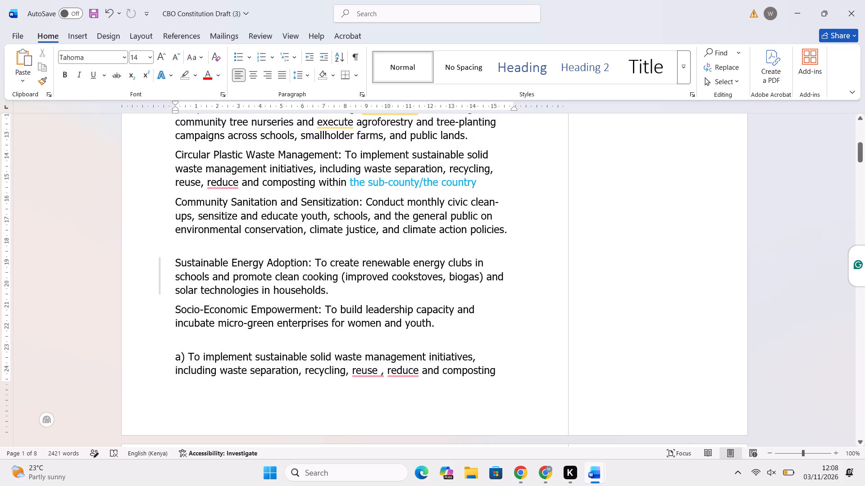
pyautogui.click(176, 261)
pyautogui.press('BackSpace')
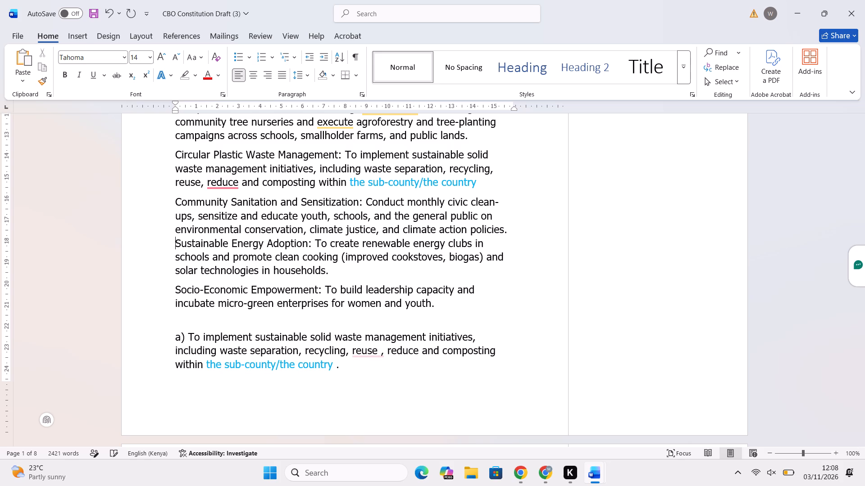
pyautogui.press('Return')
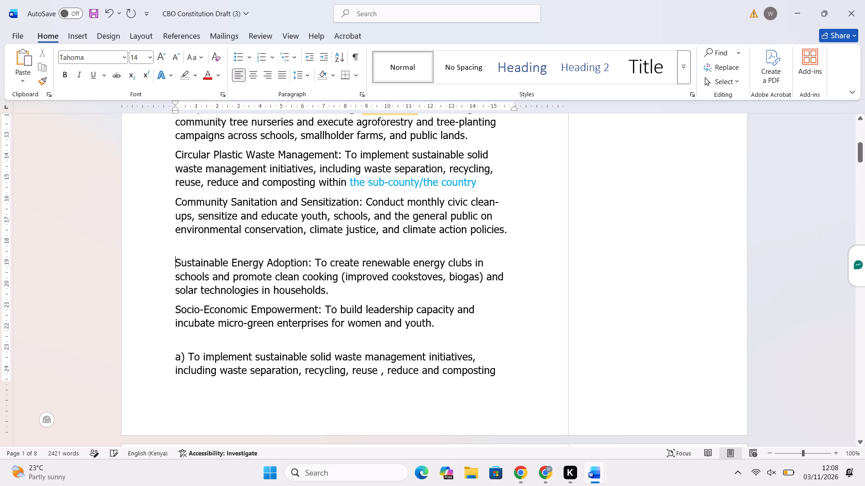
# Compare the titled objectives under 2.3 Specific Objectives with the lettered objectives a) to e) for overlapping content.
pyautogui.scroll(1, 301, 246)
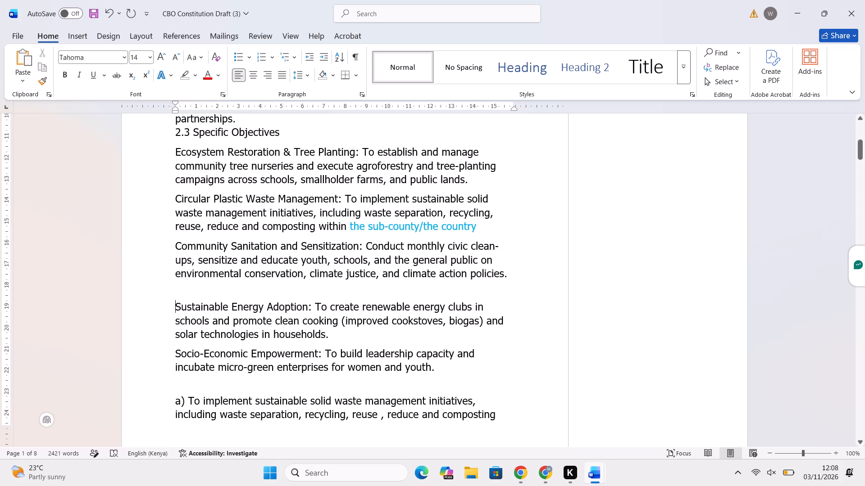
pyautogui.scroll(-2, 336, 391)
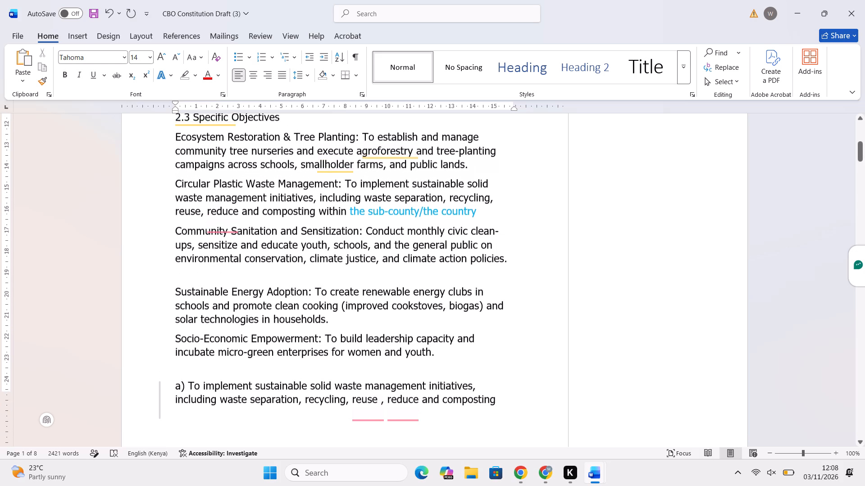
pyautogui.scroll(-2, 336, 391)
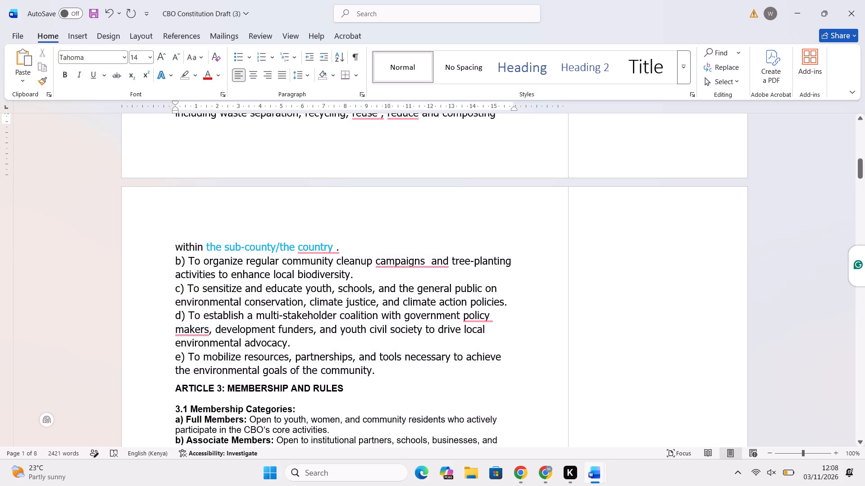
pyautogui.scroll(1, 403, 295)
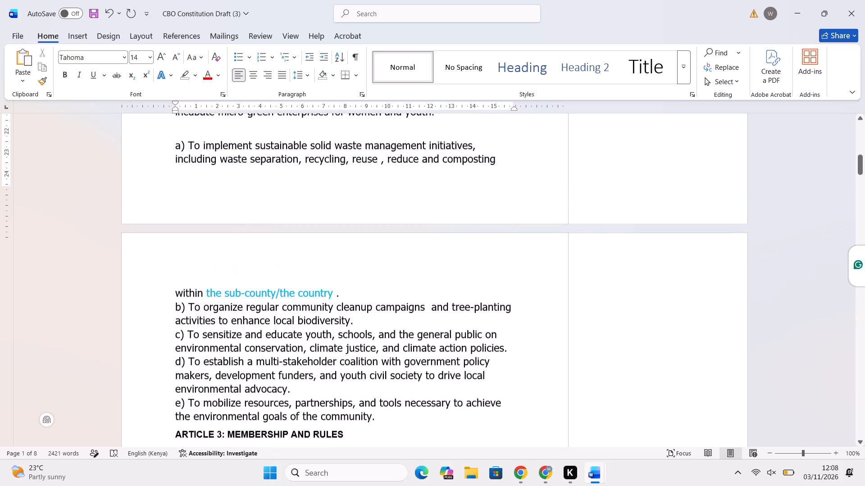
pyautogui.scroll(1, 403, 295)
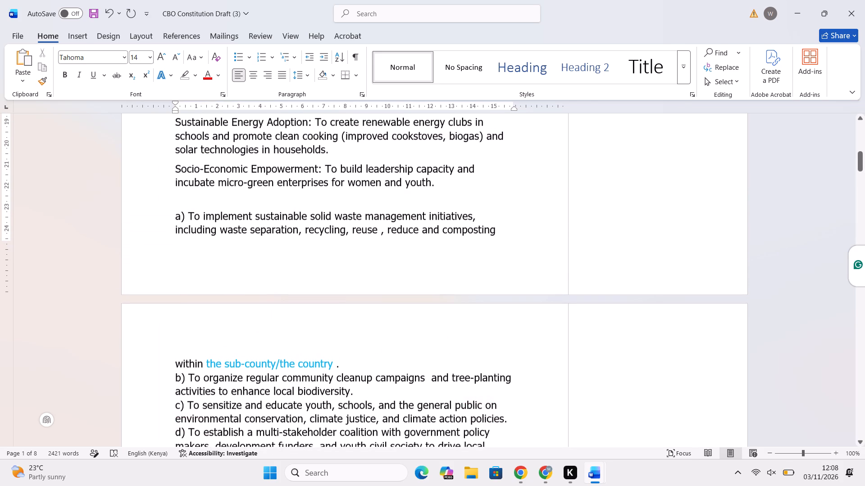
pyautogui.scroll(1, 403, 295)
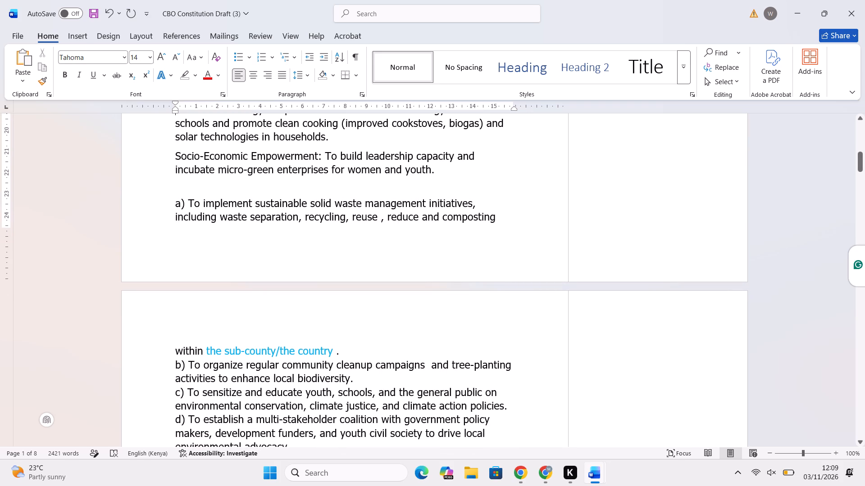
pyautogui.scroll(-1, 403, 295)
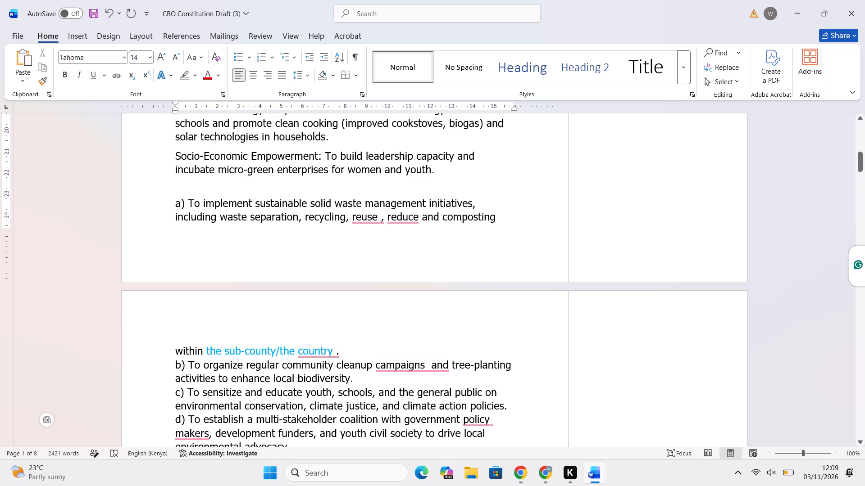
pyautogui.scroll(-1, 403, 295)
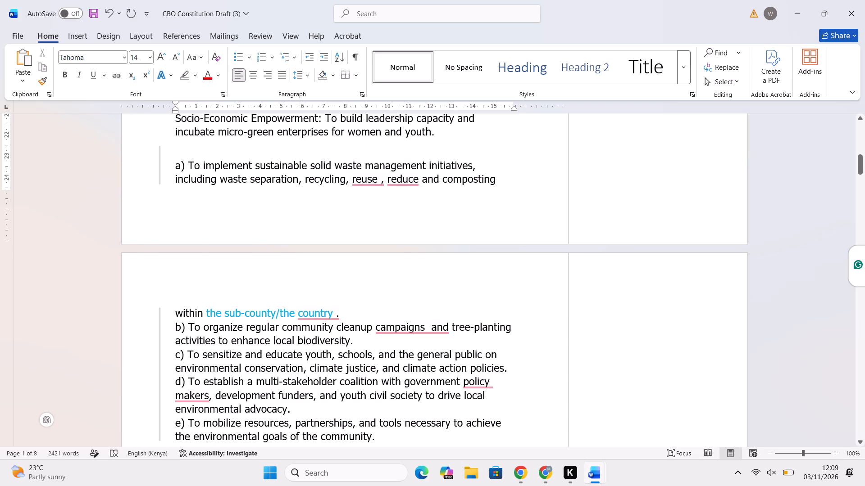
# Add a "Resource Mobilization: " objective below Socio-Economic Empowerment, using the text copied from lettered objective e).
pyautogui.moveTo(373, 437); pyautogui.dragTo(193, 419)
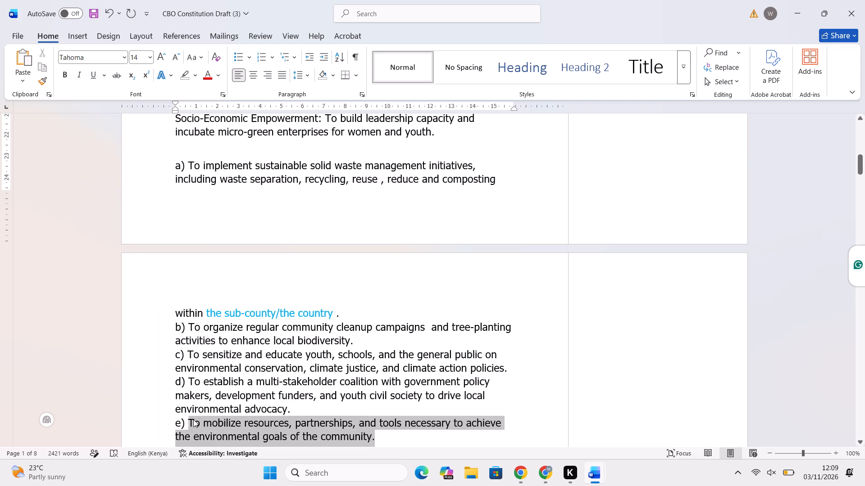
pyautogui.hotkey('ctrl', 'c')
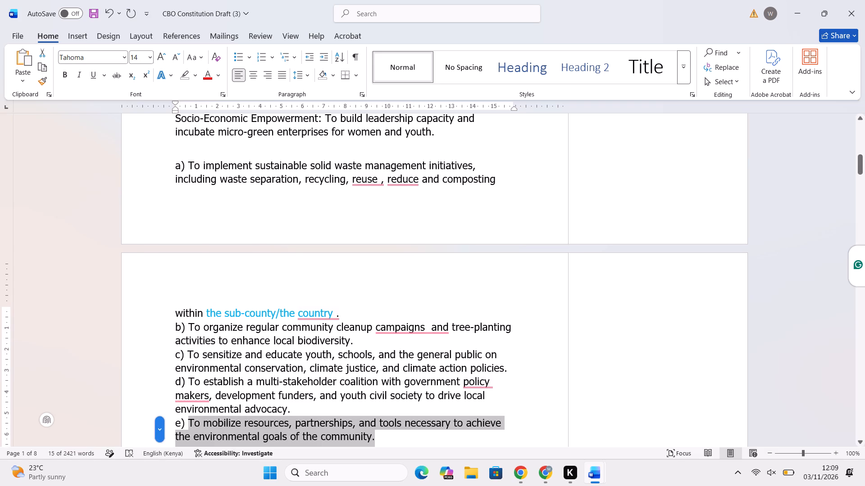
pyautogui.scroll(1, 395, 202)
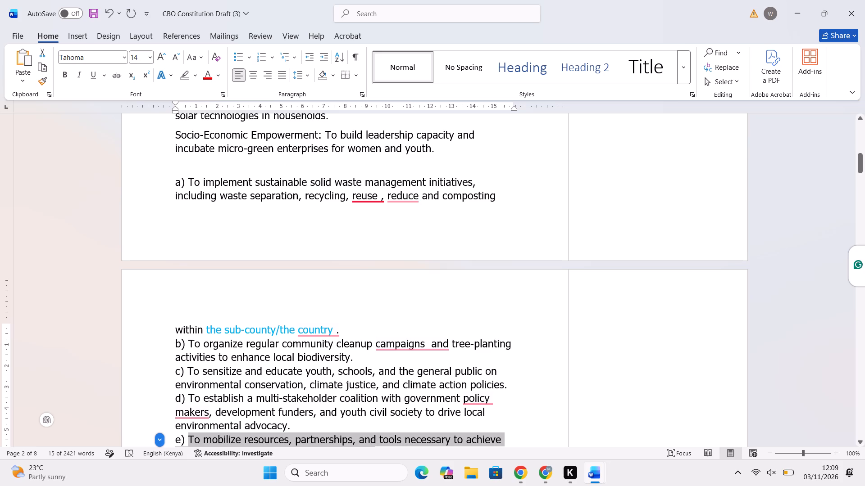
pyautogui.scroll(-1, 336, 310)
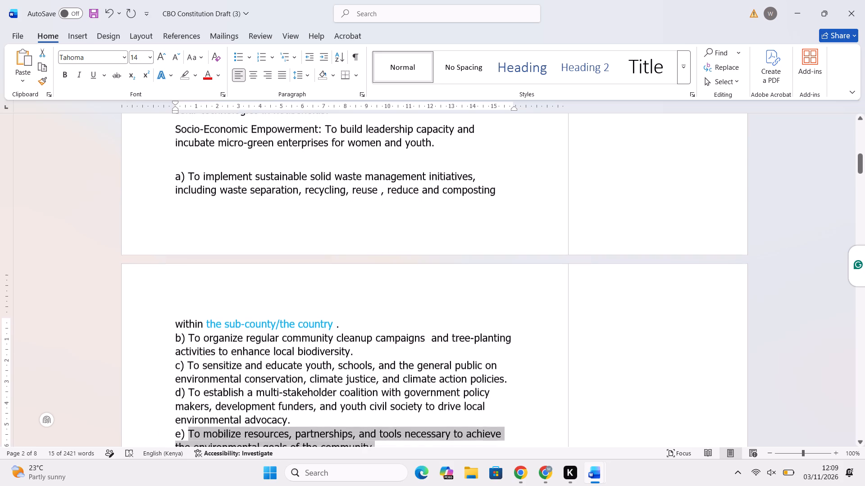
pyautogui.scroll(-2, 336, 310)
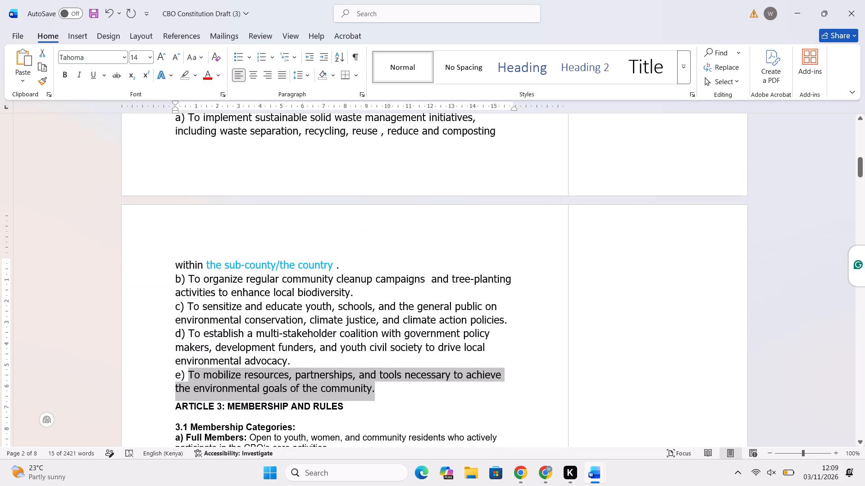
pyautogui.scroll(1, 336, 310)
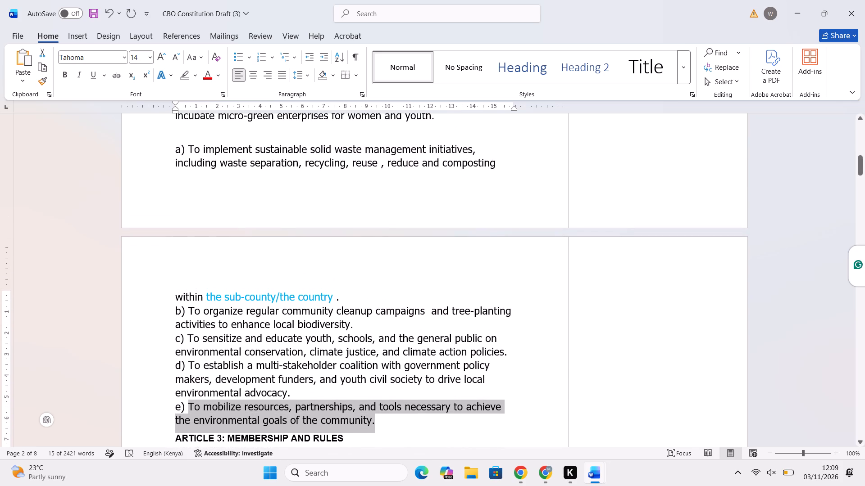
pyautogui.click(499, 165)
pyautogui.scroll(1, 366, 151)
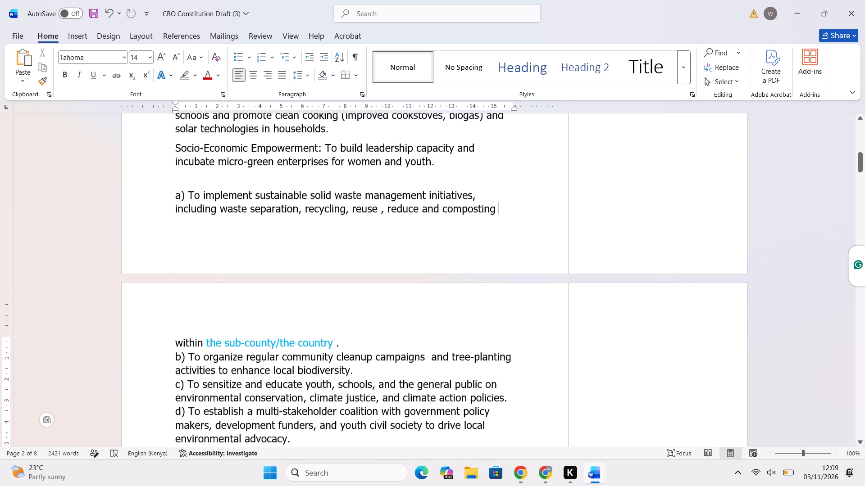
pyautogui.click(446, 168)
pyautogui.press('Return')
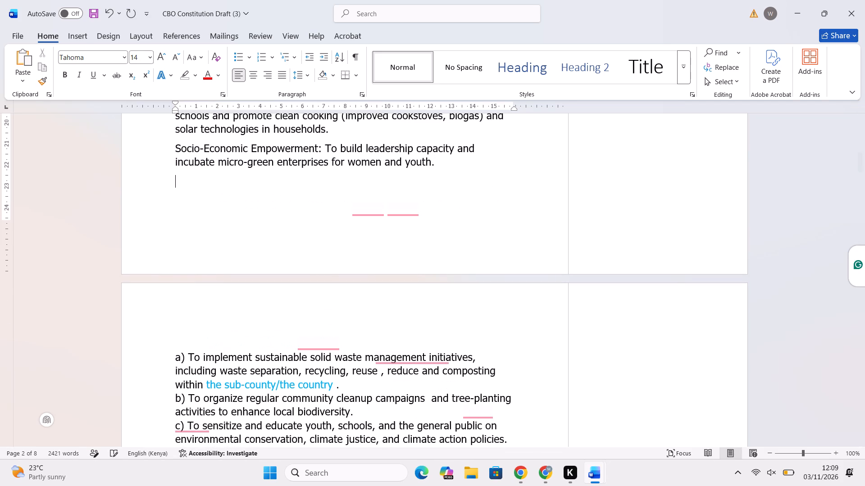
pyautogui.write('Resource Moo')
pyautogui.press('BackSpace')
pyautogui.write('bilization')
pyautogui.press('space')
pyautogui.press('BackSpace')
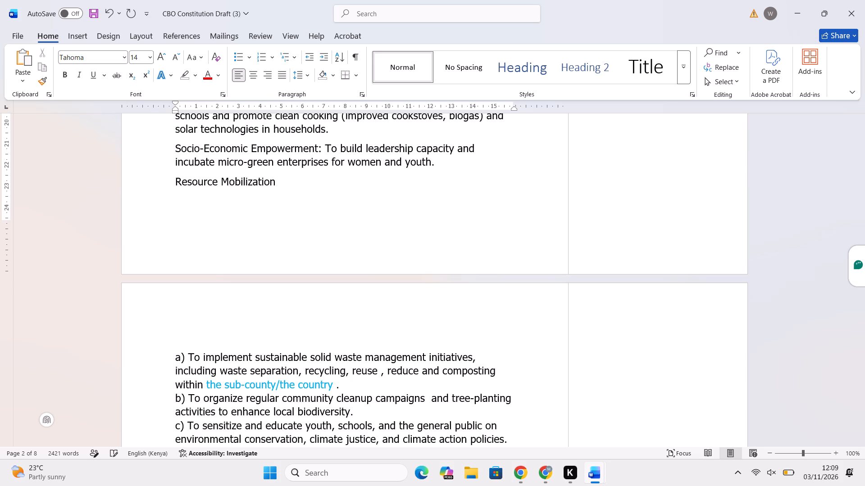
pyautogui.write(':')
pyautogui.press('space')
pyautogui.hotkey('ctrl', 'v')
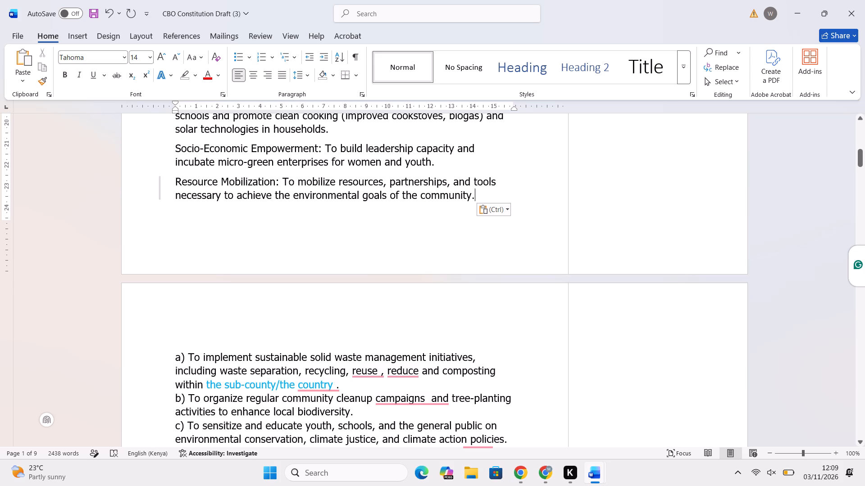
# Add the title "Multi-stakeholder coalition" on a new line below Resource Mobilization, copying the phrase from objective d) and capitalizing its first letter.
pyautogui.scroll(-1, 392, 312)
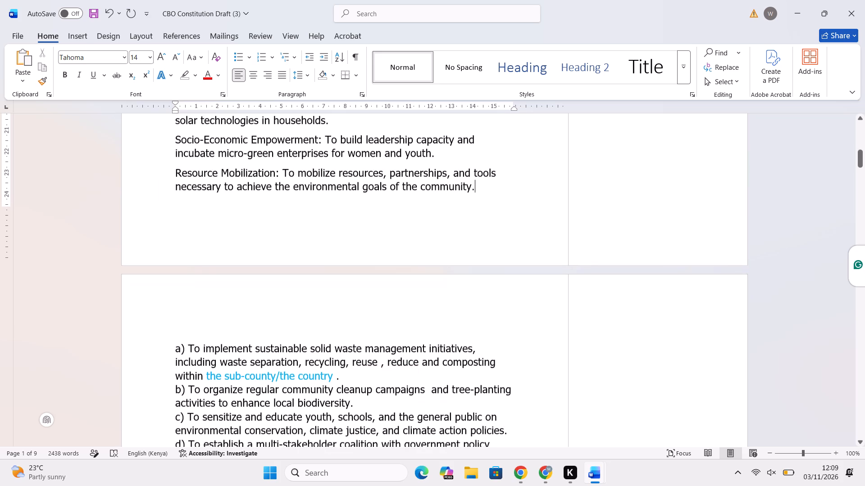
pyautogui.scroll(-2, 392, 312)
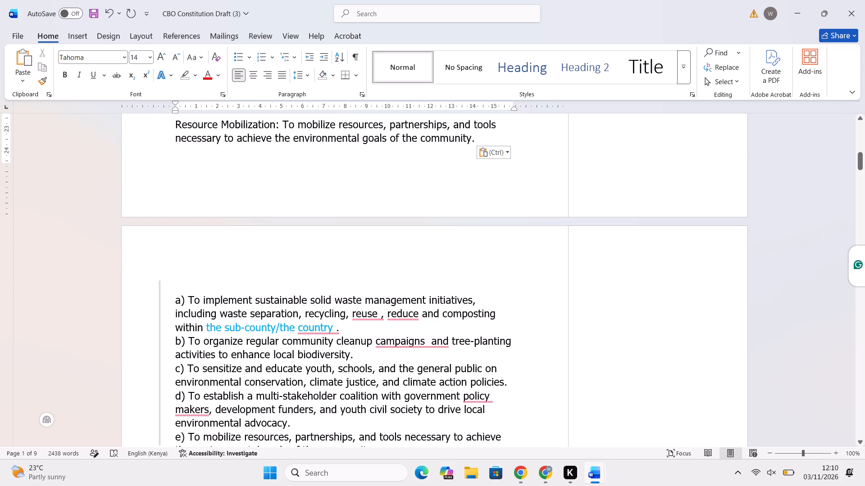
pyautogui.moveTo(378, 395); pyautogui.dragTo(264, 392)
pyautogui.hotkey('ctrl', 'c')
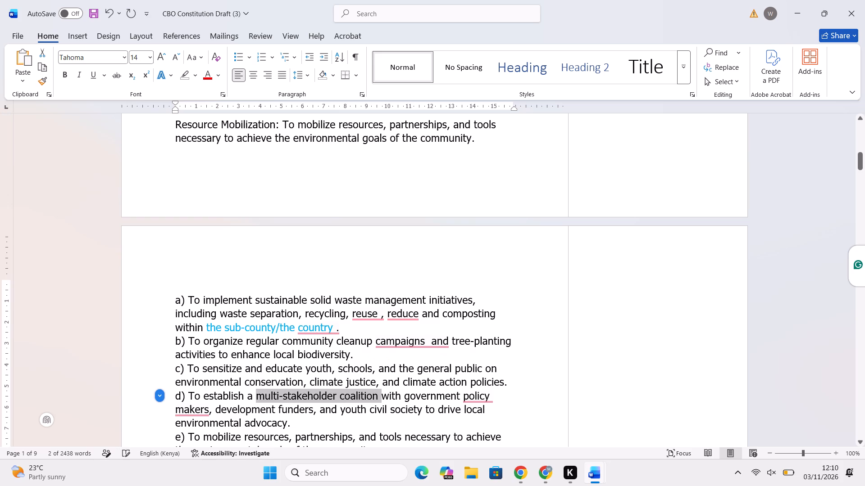
pyautogui.click(478, 148)
pyautogui.press('Return')
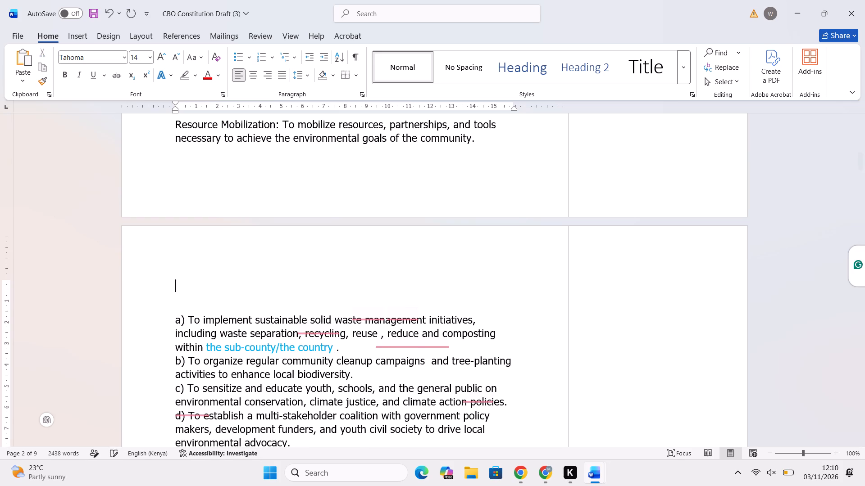
pyautogui.hotkey('ctrl', 'v')
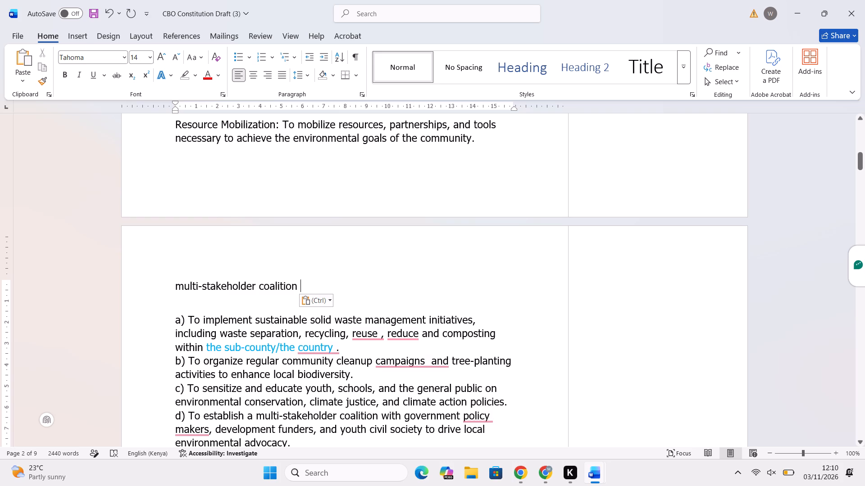
pyautogui.click(184, 285)
pyautogui.press('BackSpace')
pyautogui.hotkey('shift', 'm')
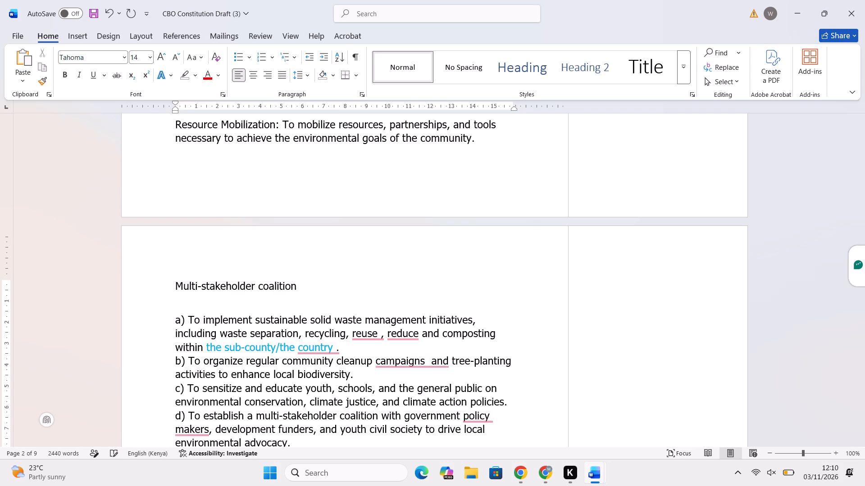
# Add a colon after the "Multi-stakeholder coalition" title and follow it with the full description copied from lettered objective d).
pyautogui.click(293, 409)
pyautogui.scroll(-1, 293, 409)
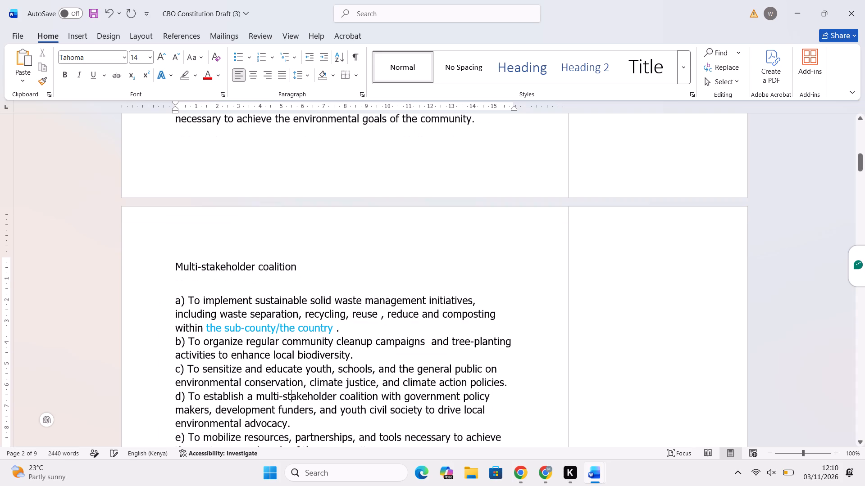
pyautogui.moveTo(290, 421); pyautogui.dragTo(204, 393)
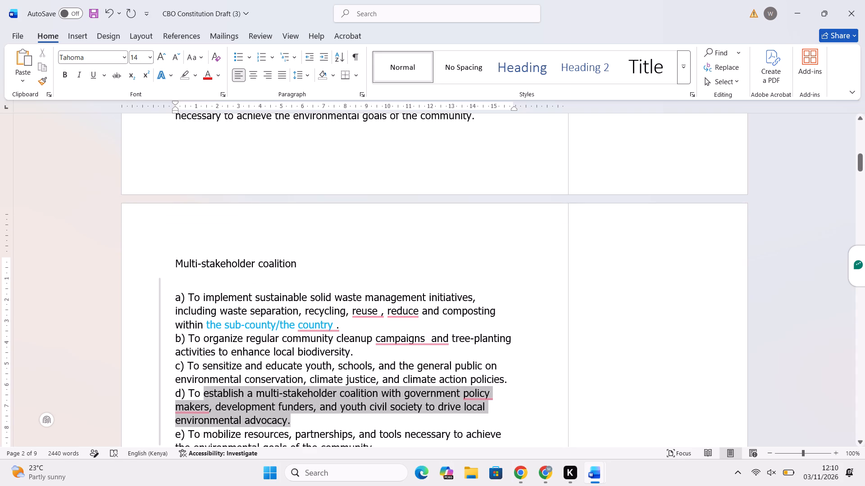
pyautogui.moveTo(204, 393); pyautogui.dragTo(197, 393)
pyautogui.hotkey('ctrl', 'c')
pyautogui.click(305, 256)
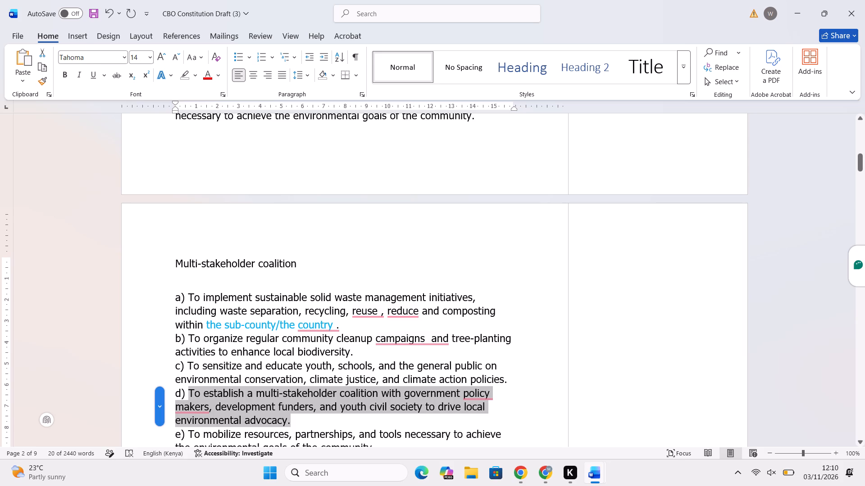
pyautogui.press('BackSpace')
pyautogui.write(':')
pyautogui.press('space')
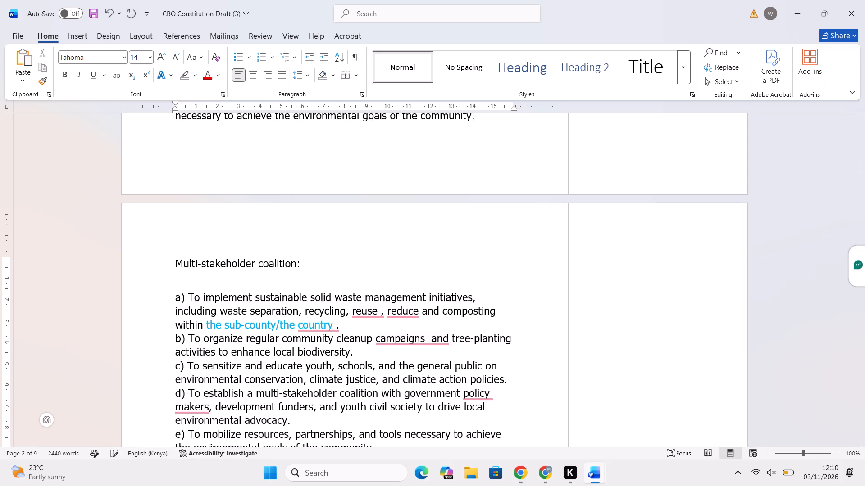
pyautogui.hotkey('ctrl', 'v')
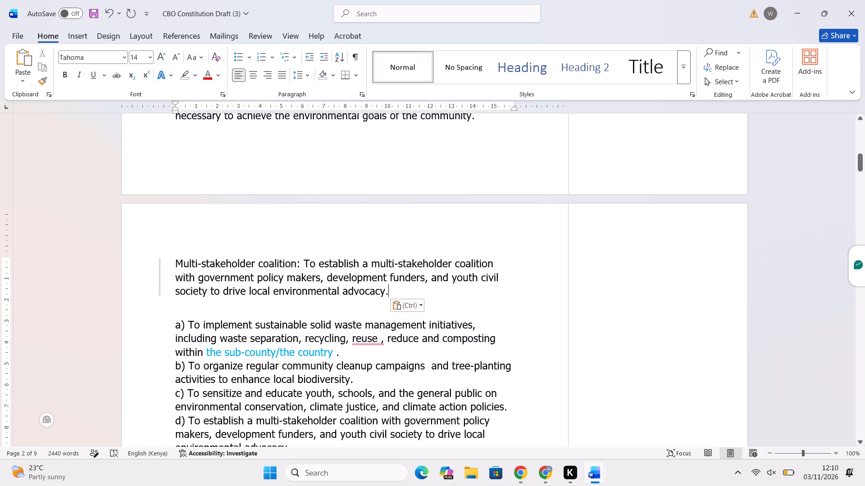
# Delete the duplicate lettered objectives a) to e) above the Article 3 heading.
pyautogui.scroll(-1, 351, 382)
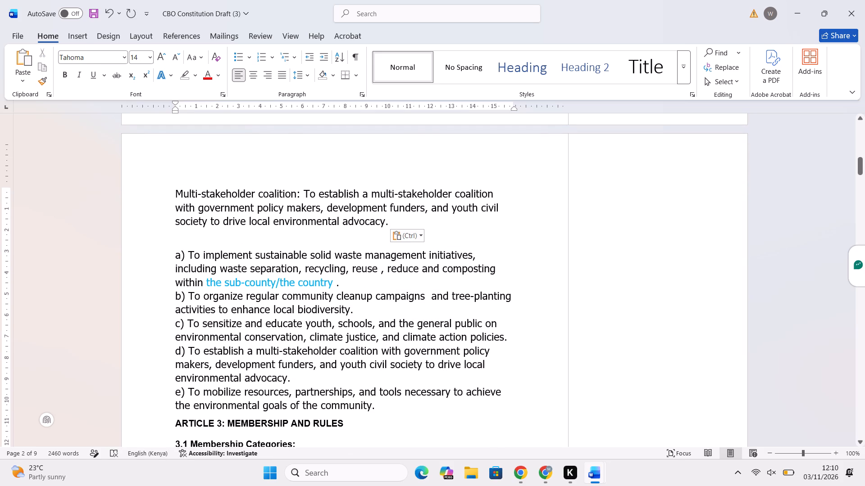
pyautogui.moveTo(380, 408); pyautogui.dragTo(171, 252)
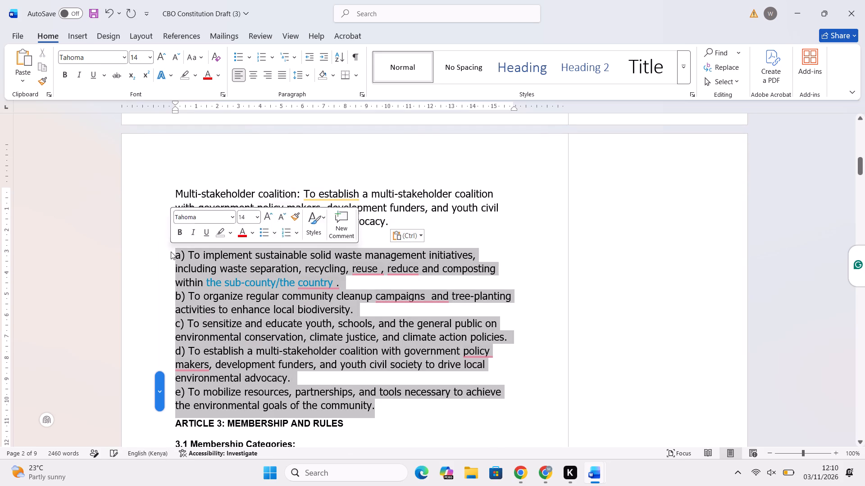
pyautogui.press('BackSpace')
pyautogui.press('BackSpace')
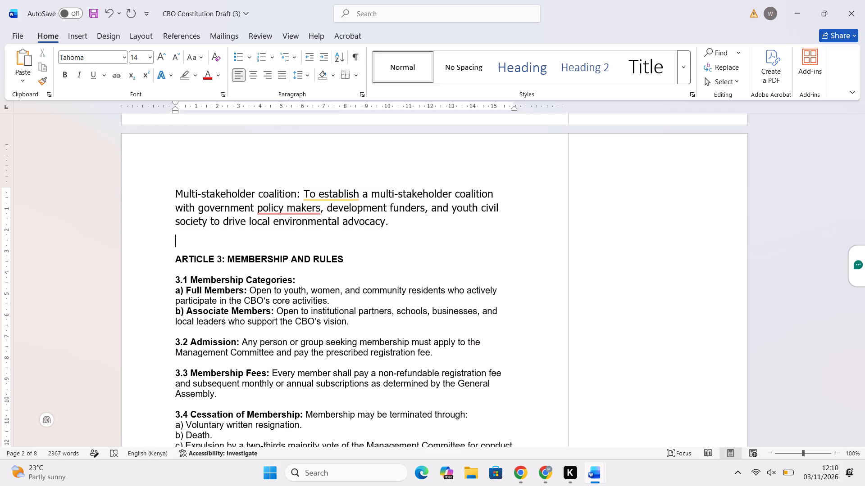
pyautogui.rightClick(171, 252)
pyautogui.scroll(1, 171, 252)
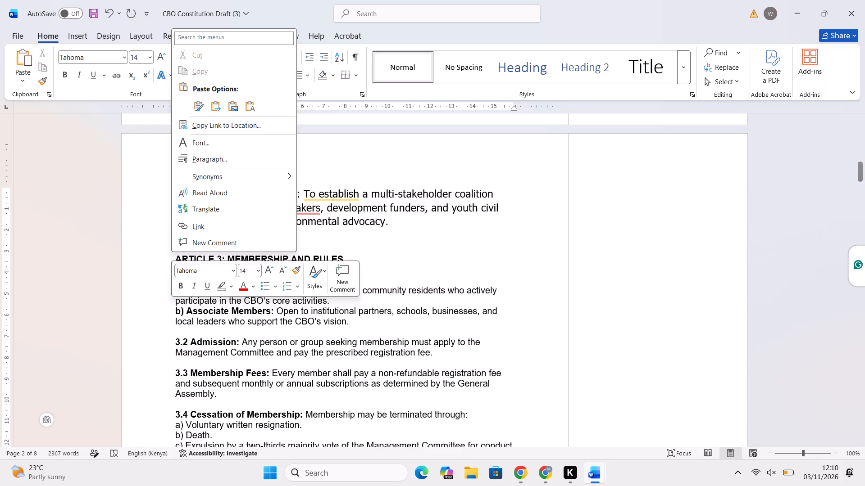
pyautogui.click(374, 211)
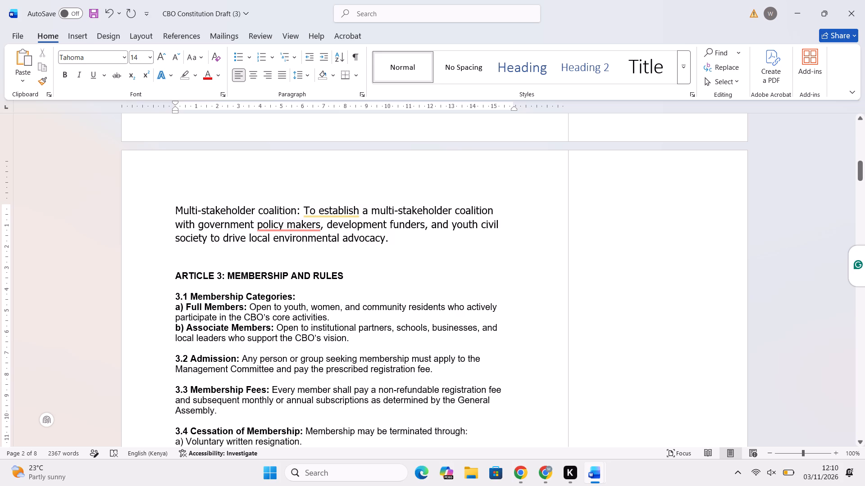
pyautogui.scroll(1, 408, 242)
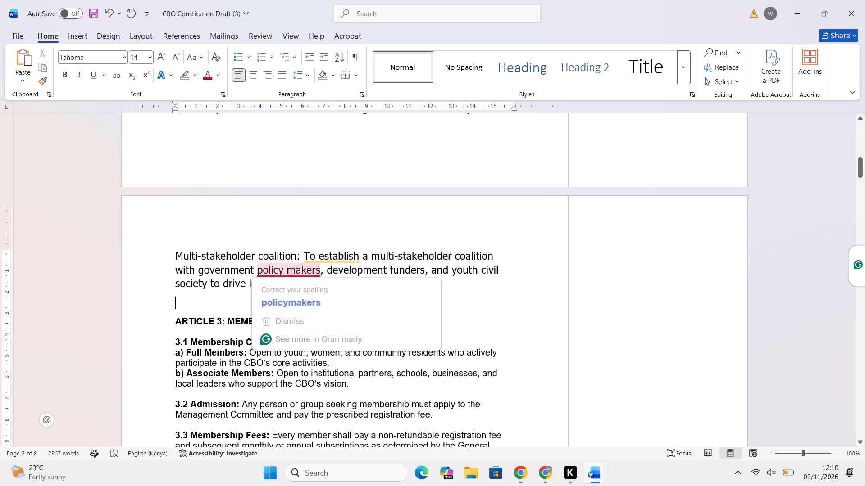
# Correct "policy makers" to "policymakers" in the Multi-stakeholder coalition objective.
pyautogui.click(295, 297)
# Number the first three specific objectives "2.3.1.", "2.3.2." and "2.3.3." in front of their titles.
pyautogui.scroll(3, 508, 247)
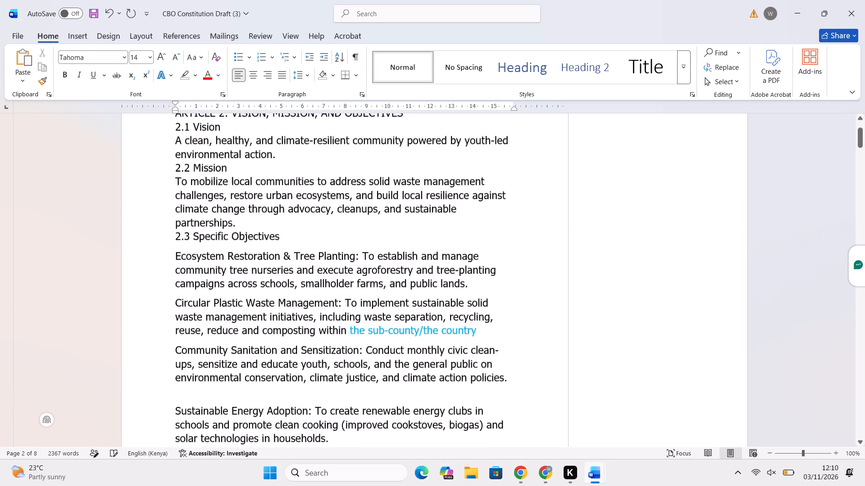
pyautogui.scroll(1, 508, 247)
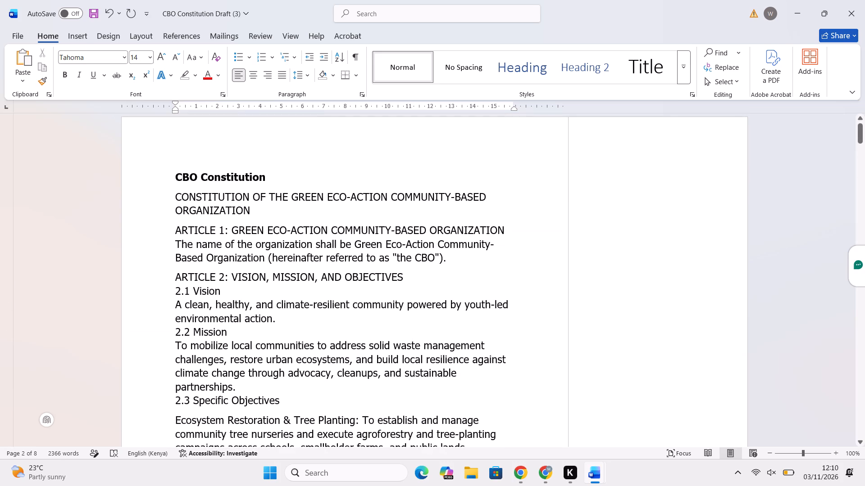
pyautogui.scroll(-3, 508, 247)
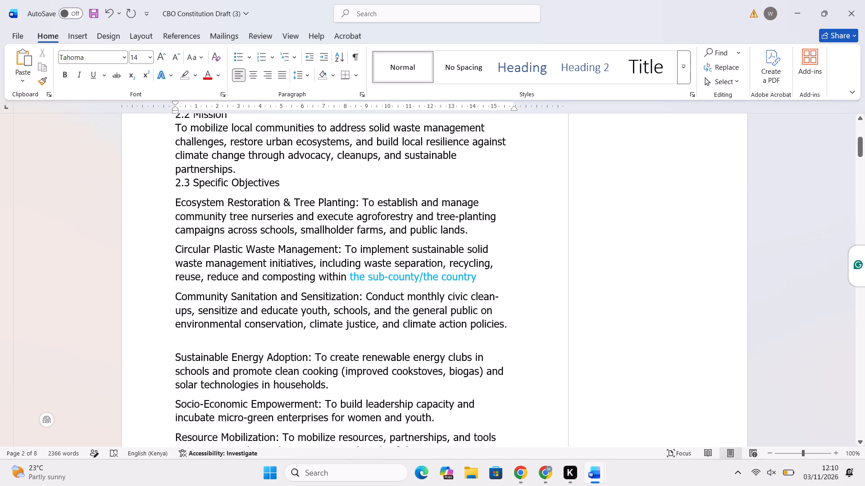
pyautogui.click(177, 202)
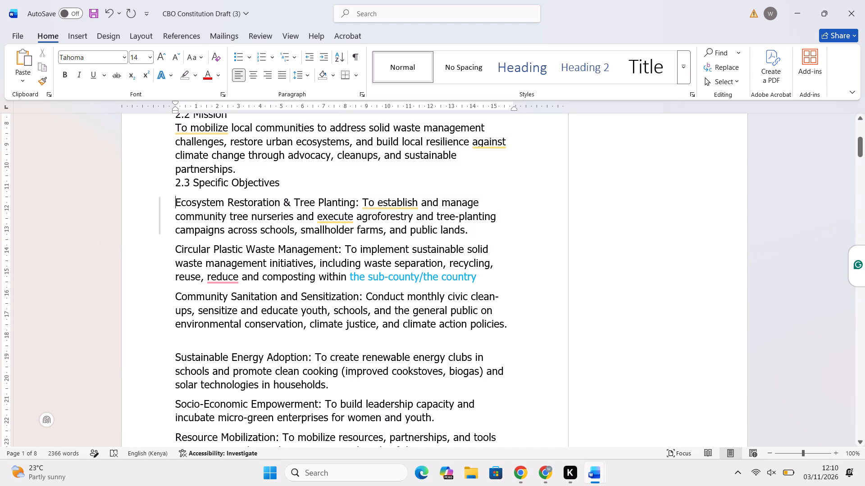
pyautogui.write('2.')
pyautogui.write('3.1.')
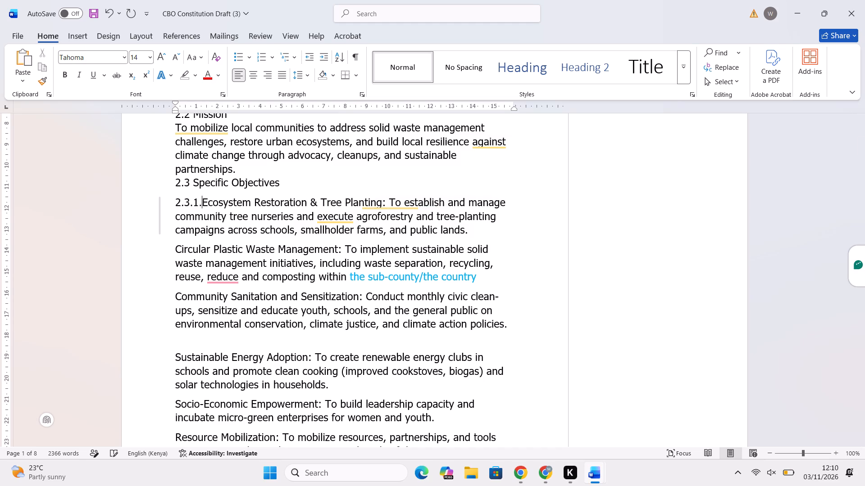
pyautogui.click(176, 247)
pyautogui.write('2.3.2.')
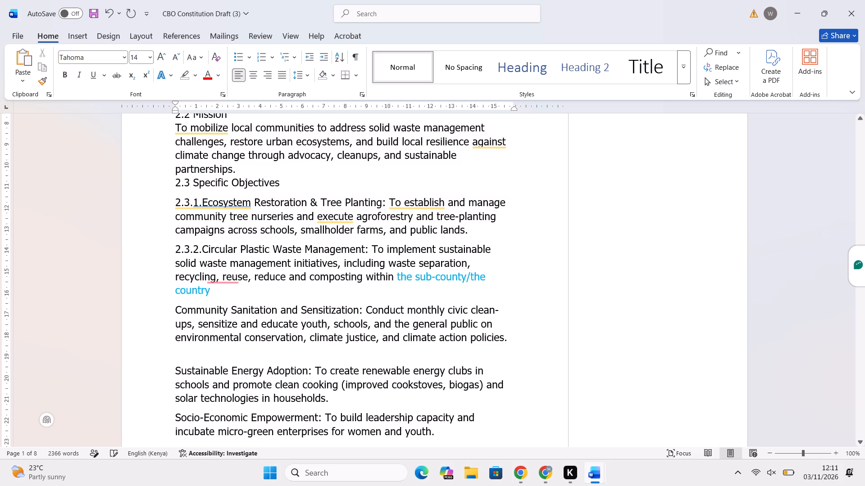
pyautogui.click(176, 310)
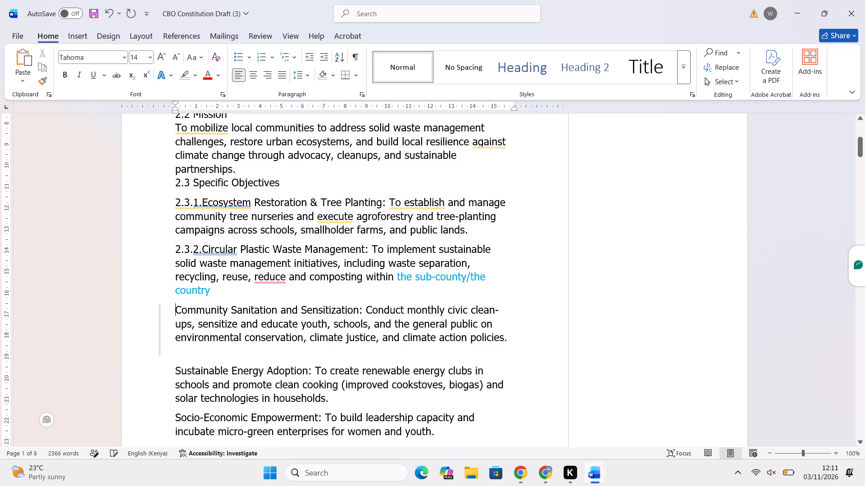
pyautogui.write('2.3.3.')
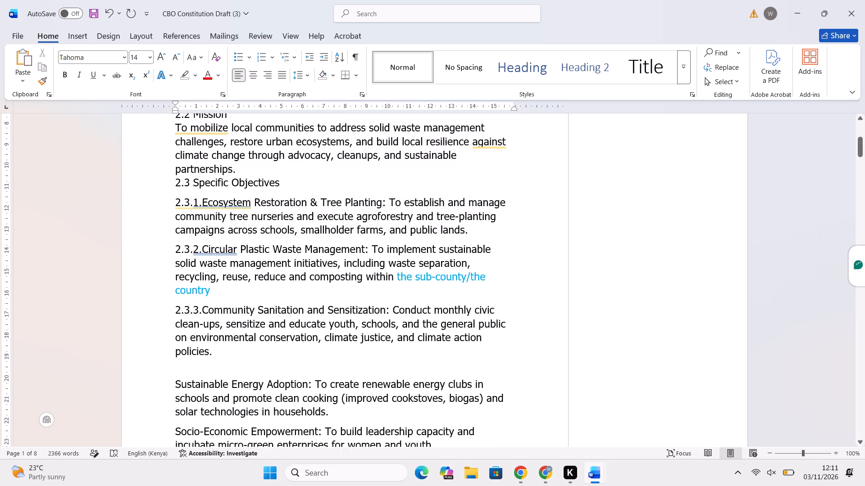
# Remove the blank line above Sustainable Energy Adoption and number that objective "2.3.4. ".
pyautogui.click(177, 385)
pyautogui.press('BackSpace')
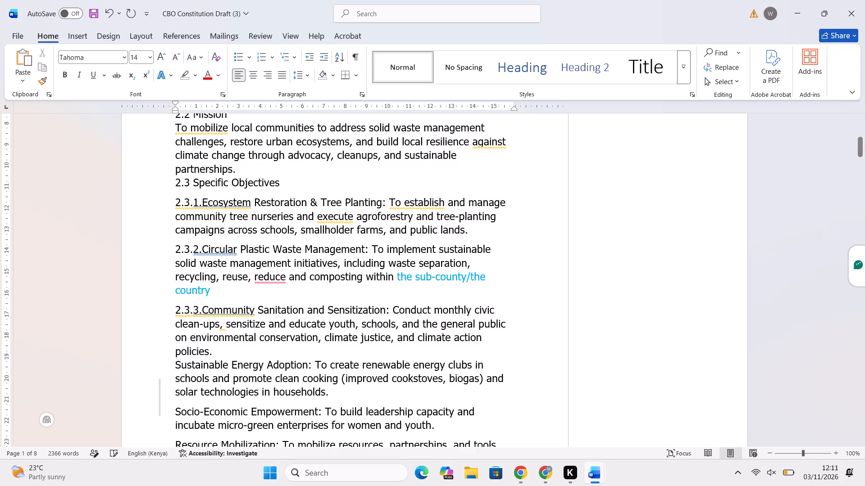
pyautogui.write('2.3.4')
pyautogui.write('.')
pyautogui.press('space')
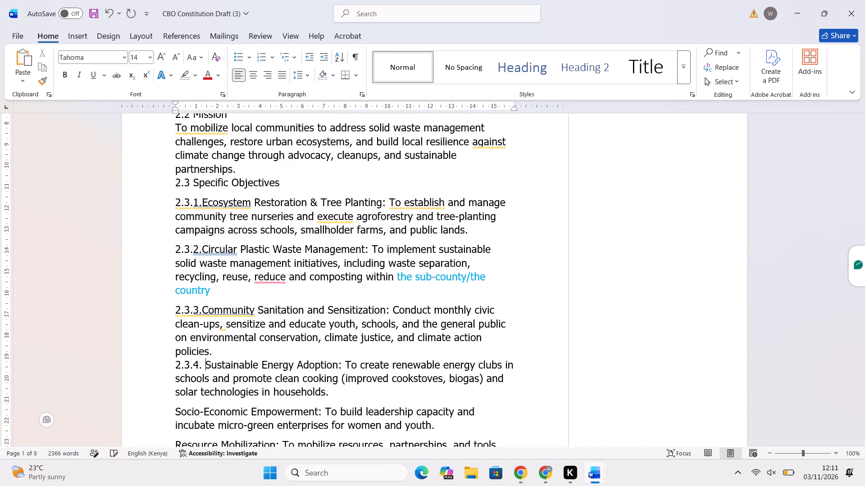
# Insert a space between the number and the title of objectives 2.3.1., 2.3.2. and 2.3.3.
pyautogui.scroll(-1, 177, 385)
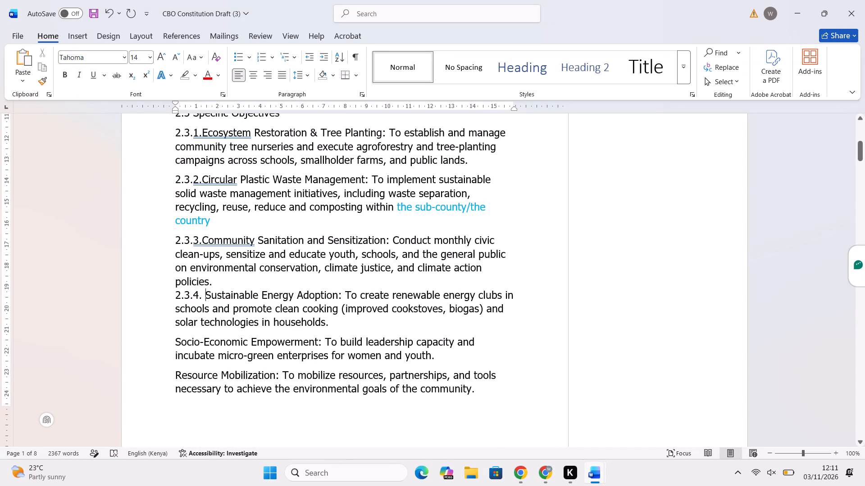
pyautogui.click(200, 238)
pyautogui.press('space')
pyautogui.click(204, 173)
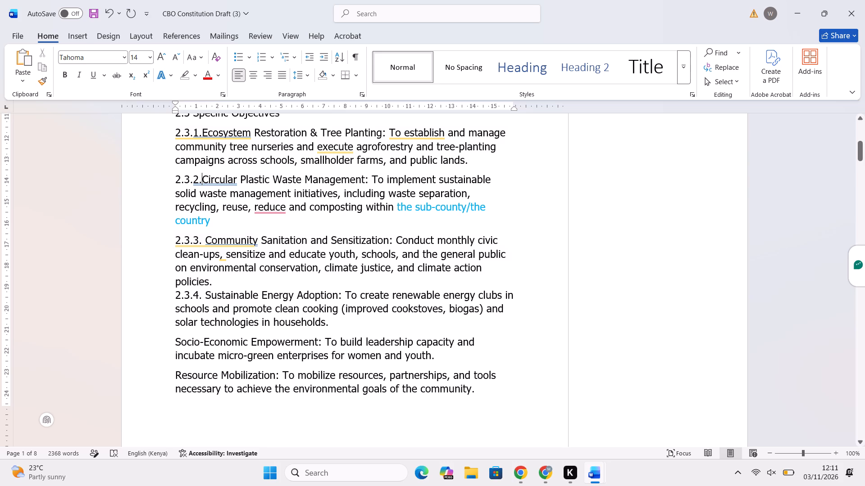
pyautogui.press('space')
pyautogui.click(204, 133)
pyautogui.press('space')
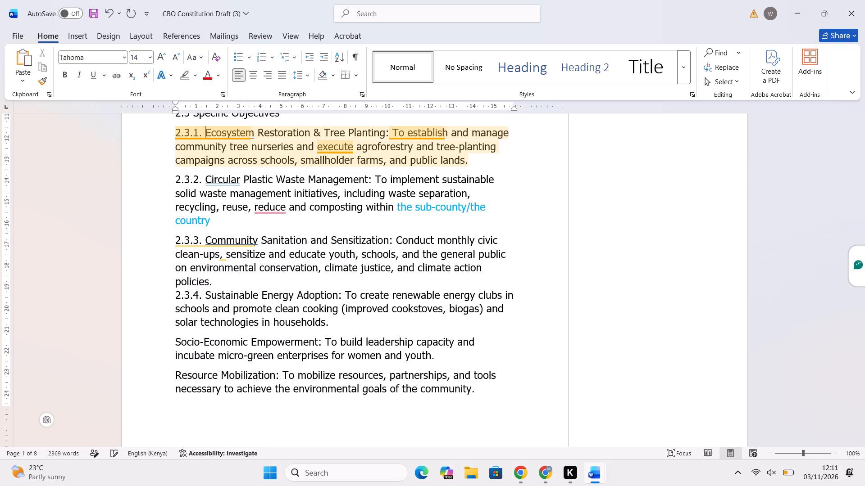
# Number Socio-Economic Empowerment "2.3.5. ", Resource Mobilization "2.3.6. " and Multi-stakeholder coalition "2.3.7. ".
pyautogui.click(176, 343)
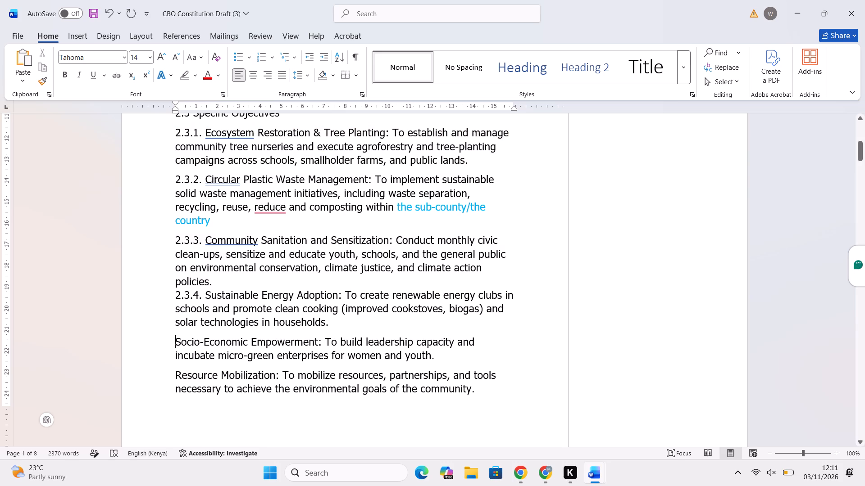
pyautogui.write('2.3.5')
pyautogui.write('.')
pyautogui.press('space')
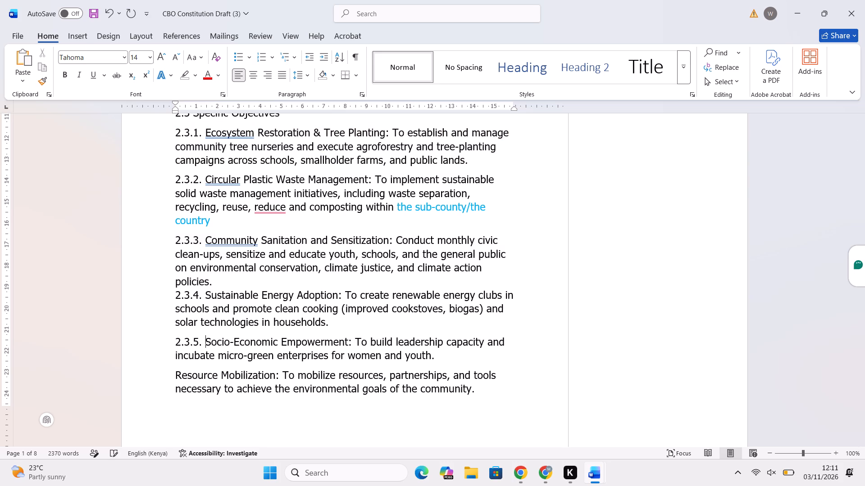
pyautogui.click(174, 375)
pyautogui.write('2.3.6')
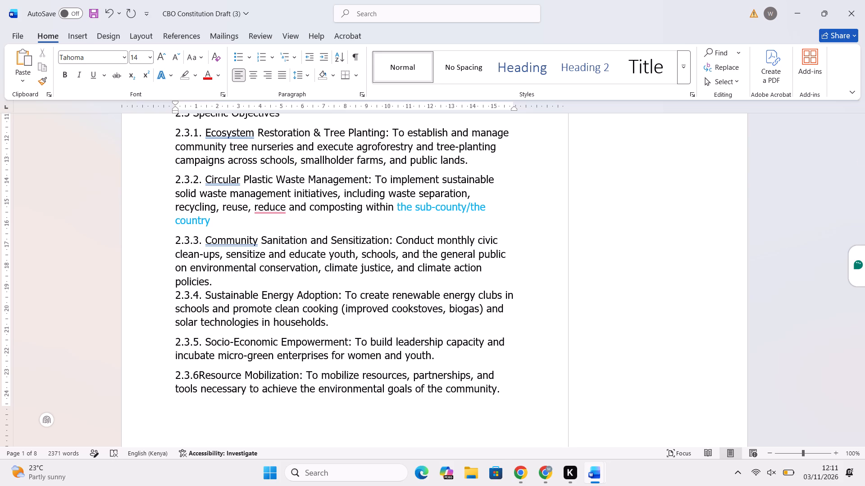
pyautogui.write('.')
pyautogui.press('space')
pyautogui.scroll(-1, 171, 346)
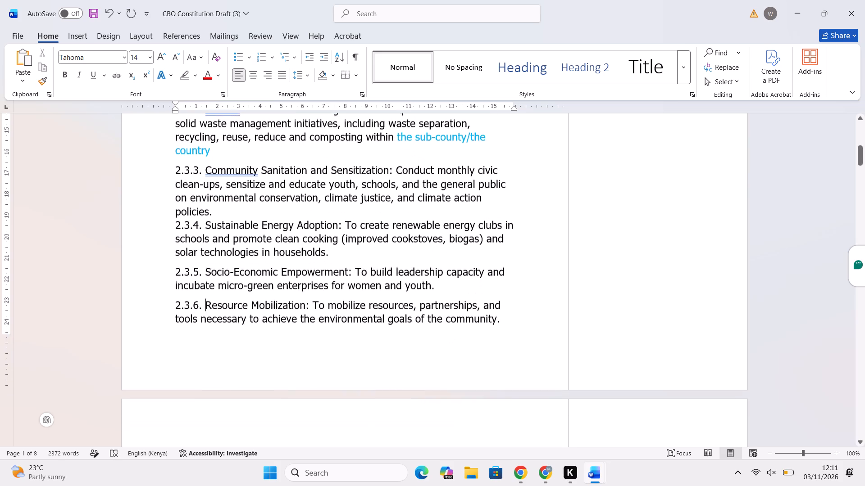
pyautogui.scroll(-2, 171, 346)
pyautogui.click(173, 339)
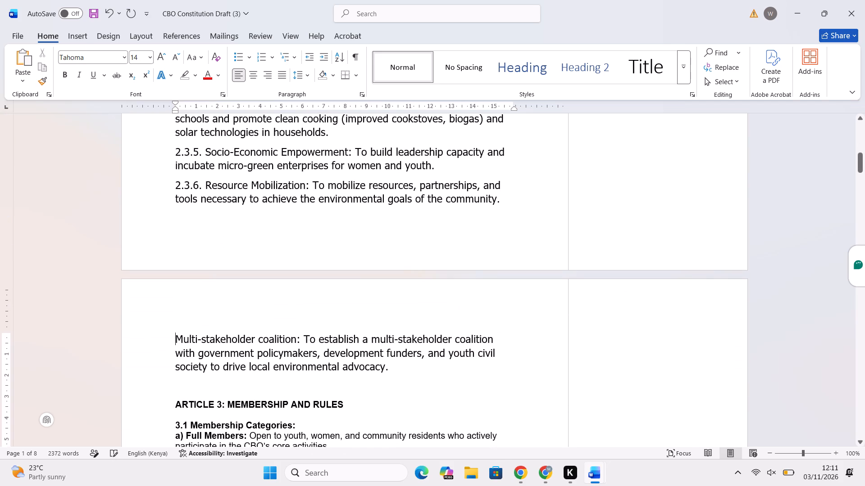
pyautogui.write('2.3.7')
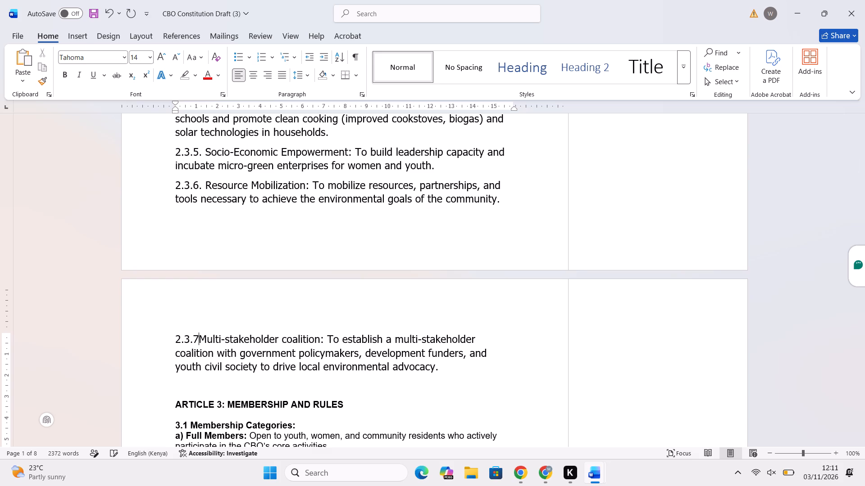
pyautogui.write('.')
pyautogui.press('space')
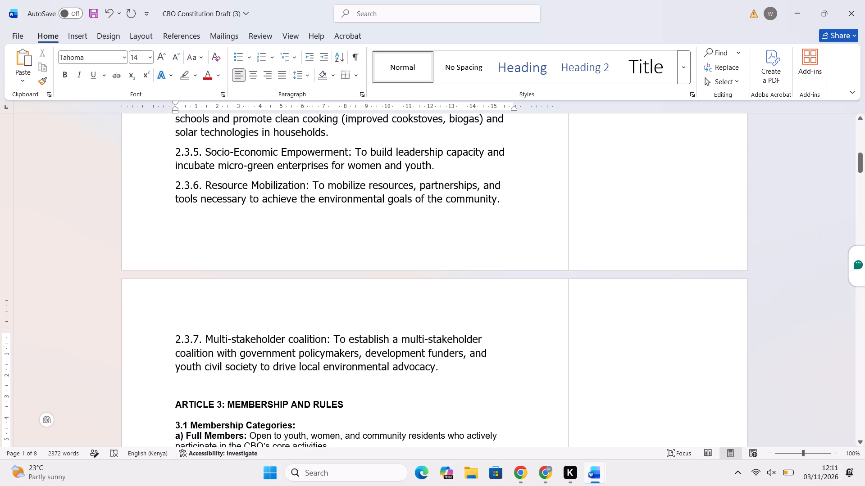
# Check the proofing marks on "Community", "Ecosystem" and "Circular" in the numbered objective titles.
pyautogui.scroll(2, 326, 263)
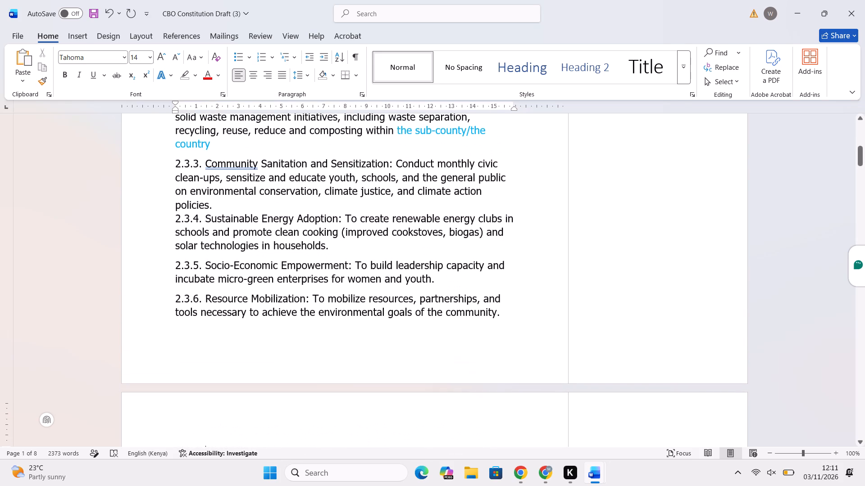
pyautogui.rightClick(231, 162)
pyautogui.moveTo(231, 162); pyautogui.dragTo(249, 168)
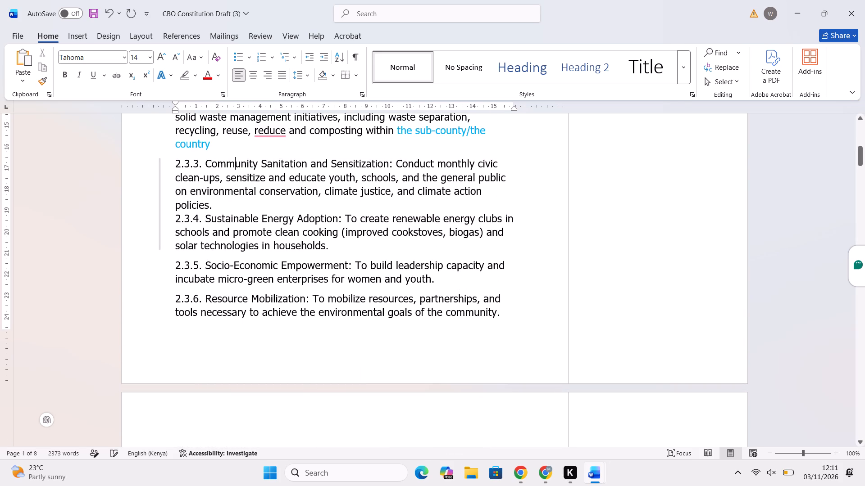
pyautogui.moveTo(249, 168); pyautogui.dragTo(208, 153)
pyautogui.scroll(1, 208, 153)
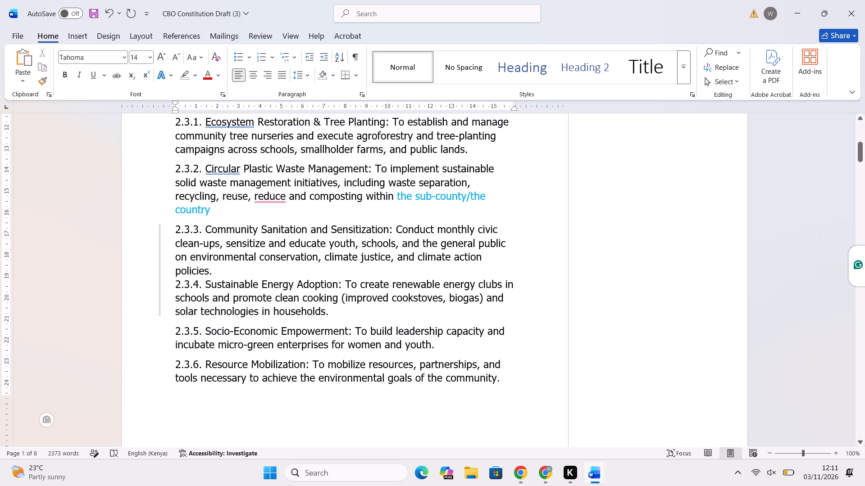
pyautogui.scroll(1, 214, 130)
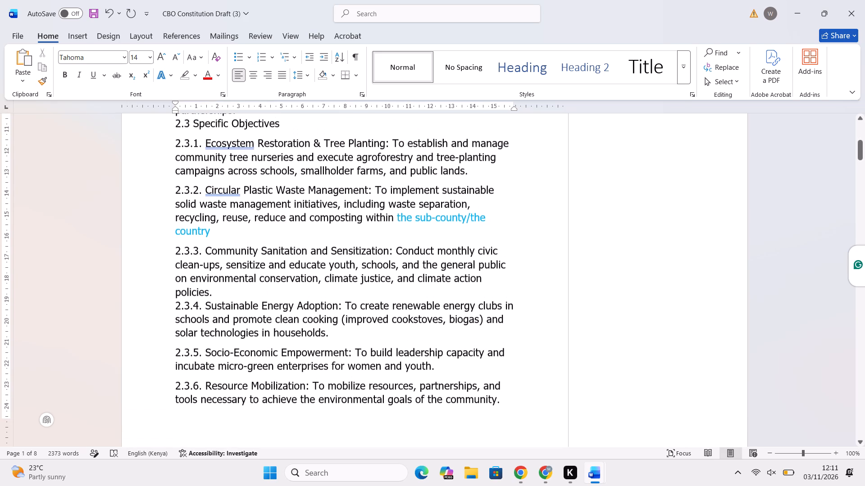
pyautogui.click(230, 145)
pyautogui.rightClick(230, 145)
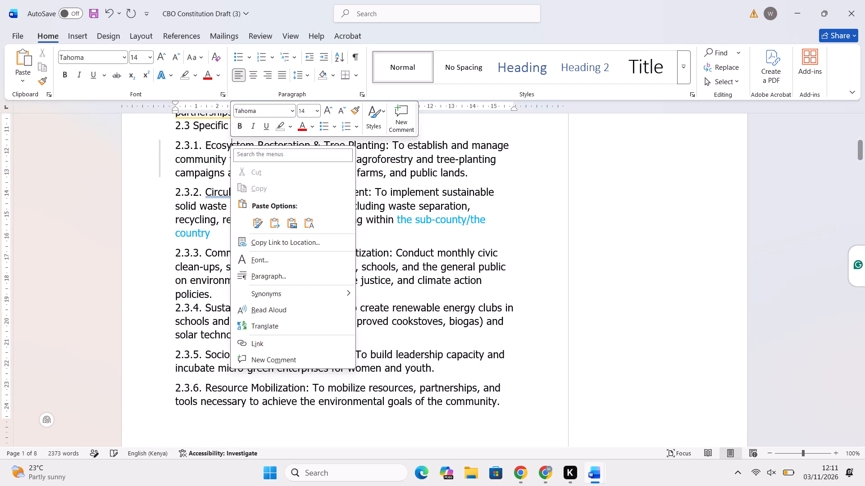
pyautogui.click(135, 154)
pyautogui.click(217, 190)
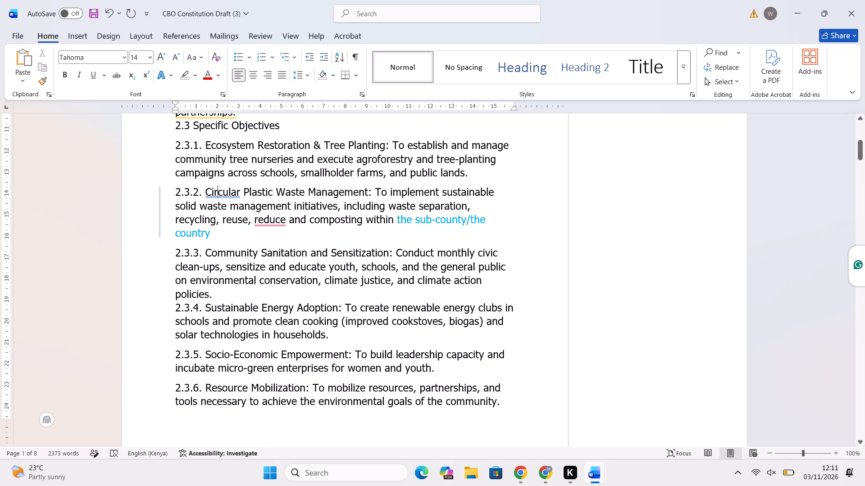
pyautogui.rightClick(157, 204)
pyautogui.click(561, 196)
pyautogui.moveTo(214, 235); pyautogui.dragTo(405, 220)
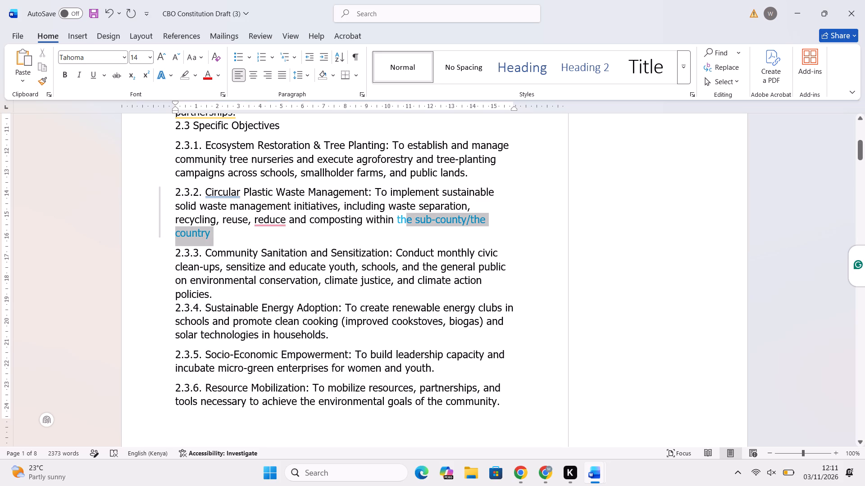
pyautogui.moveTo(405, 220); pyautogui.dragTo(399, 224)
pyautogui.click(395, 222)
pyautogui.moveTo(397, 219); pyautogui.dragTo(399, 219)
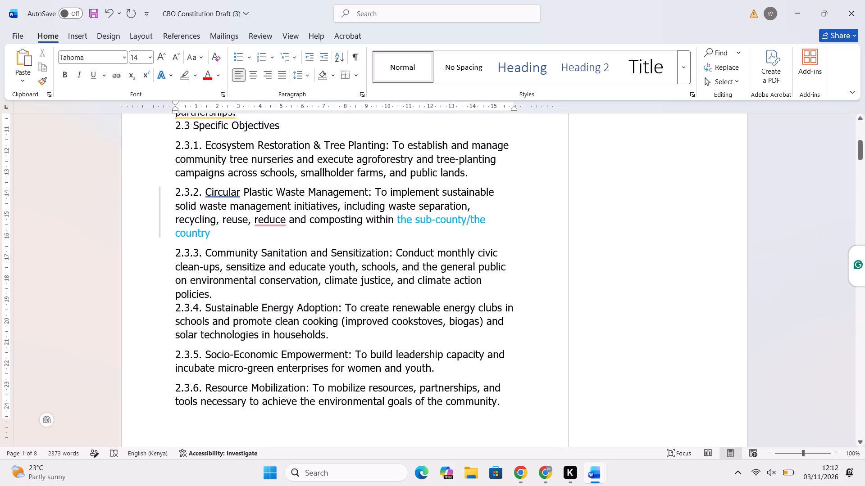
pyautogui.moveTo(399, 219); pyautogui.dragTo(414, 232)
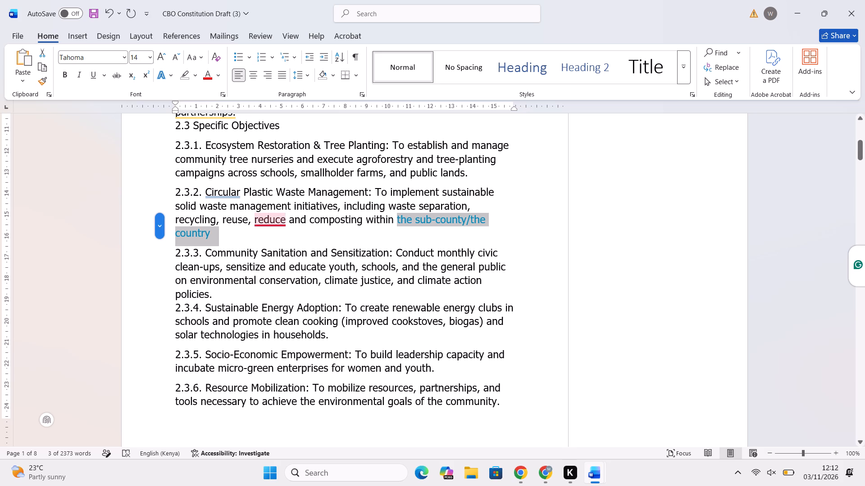
# Replace "reduce" with "reduction," in objective 2.3.2.
pyautogui.moveTo(278, 237); pyautogui.dragTo(278, 241)
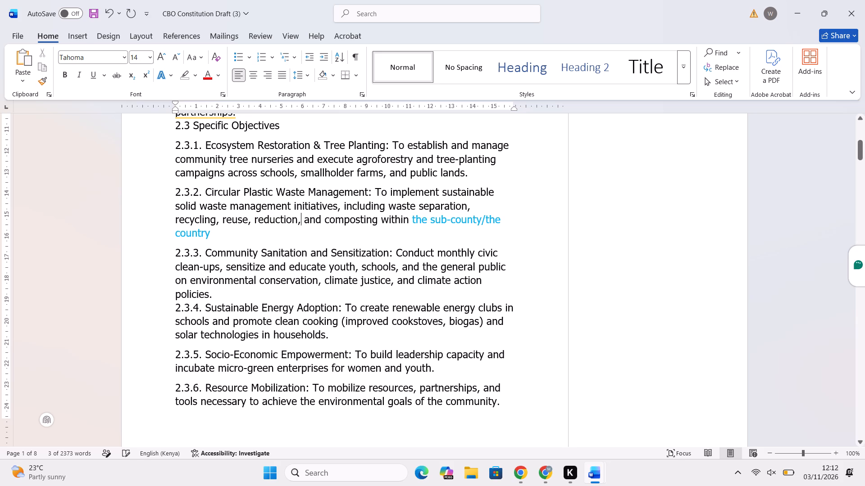
# Insert a blank line above the 2.3 Specific Objectives heading and another below the Article 2 heading.
pyautogui.scroll(2, 343, 206)
pyautogui.scroll(2, 351, 261)
pyautogui.scroll(2, 278, 238)
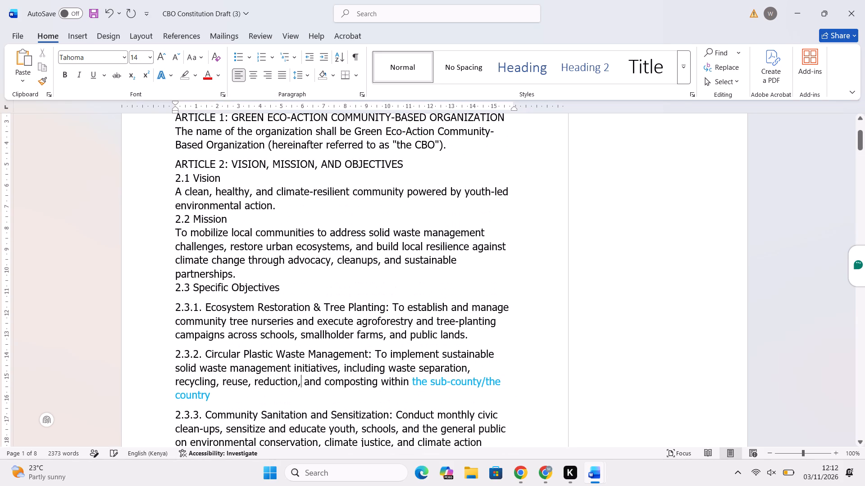
pyautogui.click(236, 278)
pyautogui.press('Return')
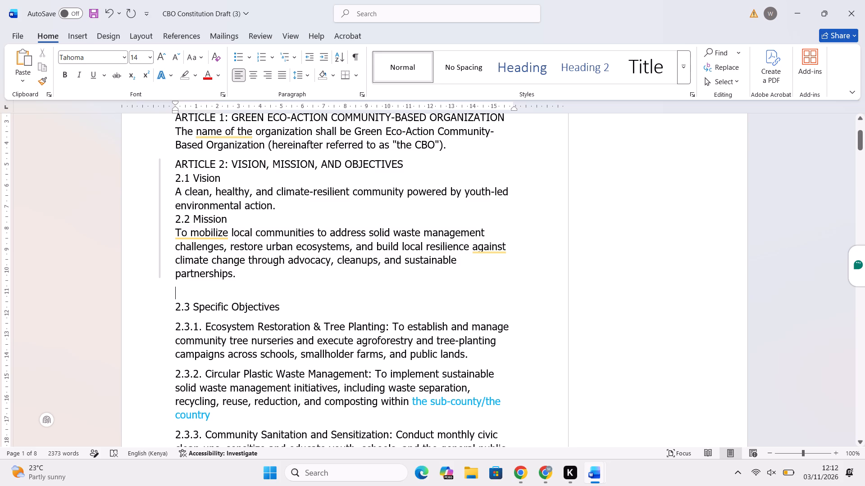
pyautogui.click(410, 162)
pyautogui.press('Return')
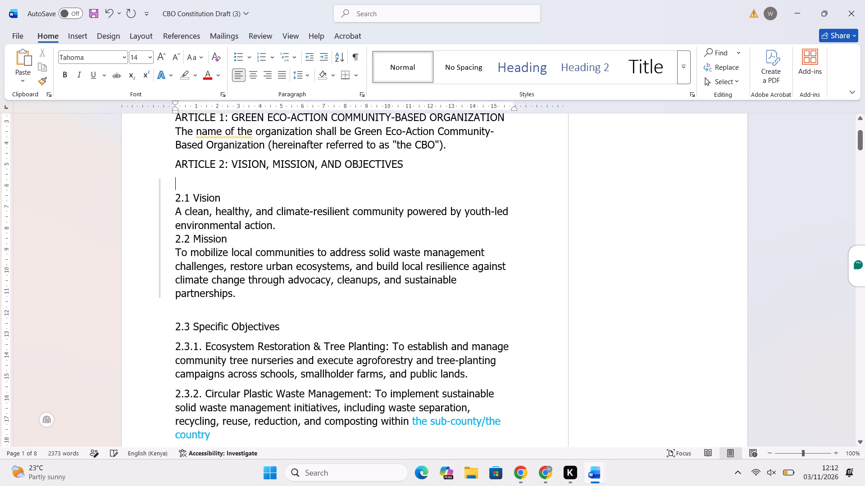
# Insert a blank line above the 2.2 Mission heading.
pyautogui.click(299, 227)
pyautogui.press('Return')
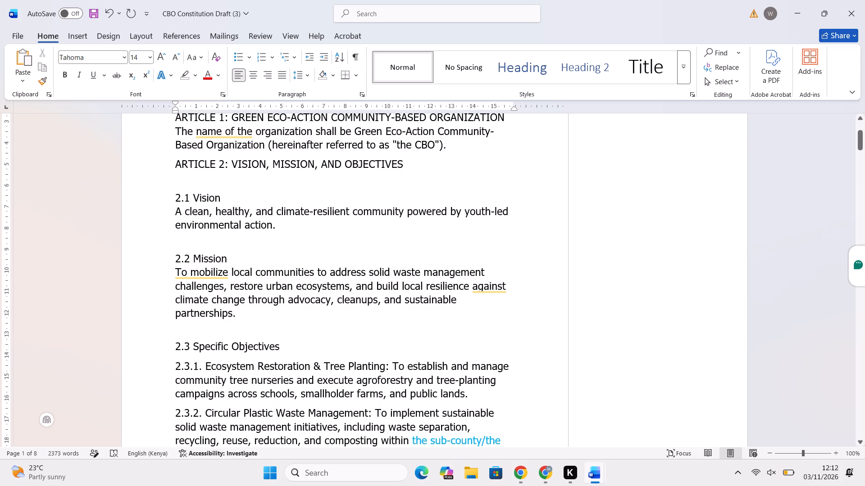
# Make the 2.3 Specific Objectives, 2.2 Mission, 2.1 Vision and Article 2 headings bold.
pyautogui.moveTo(285, 344); pyautogui.dragTo(173, 338)
pyautogui.hotkey('ctrl', 'b')
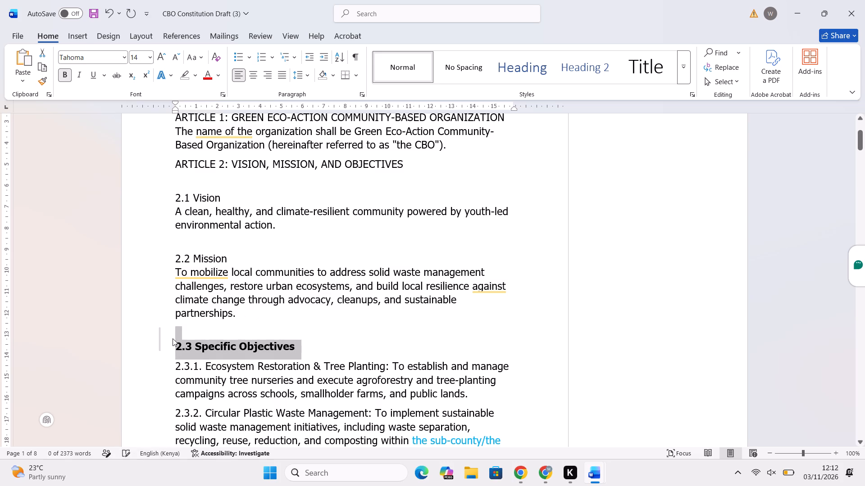
pyautogui.click(229, 261)
pyautogui.moveTo(229, 261); pyautogui.dragTo(163, 252)
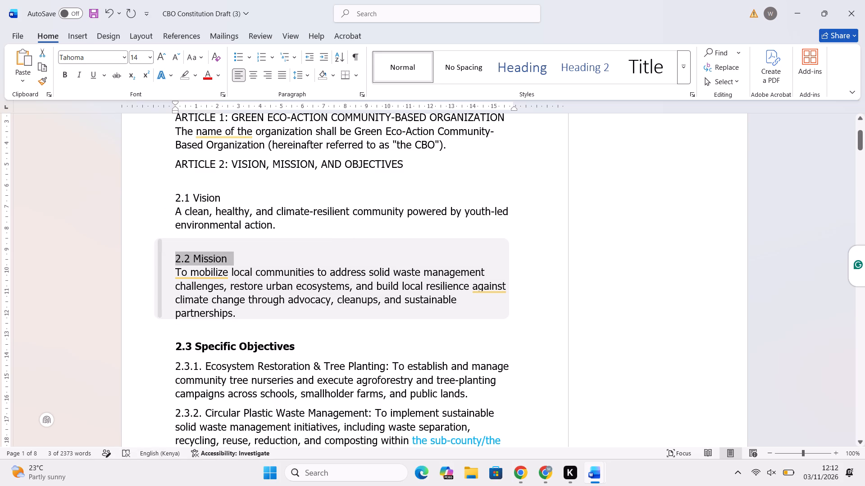
pyautogui.hotkey('ctrl', 'b')
pyautogui.moveTo(230, 194); pyautogui.dragTo(172, 193)
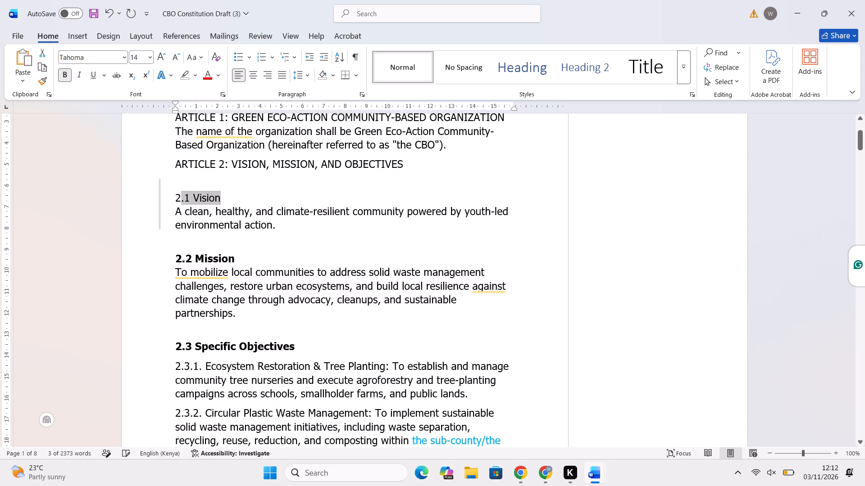
pyautogui.moveTo(172, 193); pyautogui.dragTo(168, 193)
pyautogui.hotkey('ctrl', 'b')
pyautogui.click(168, 193)
pyautogui.scroll(1, 168, 193)
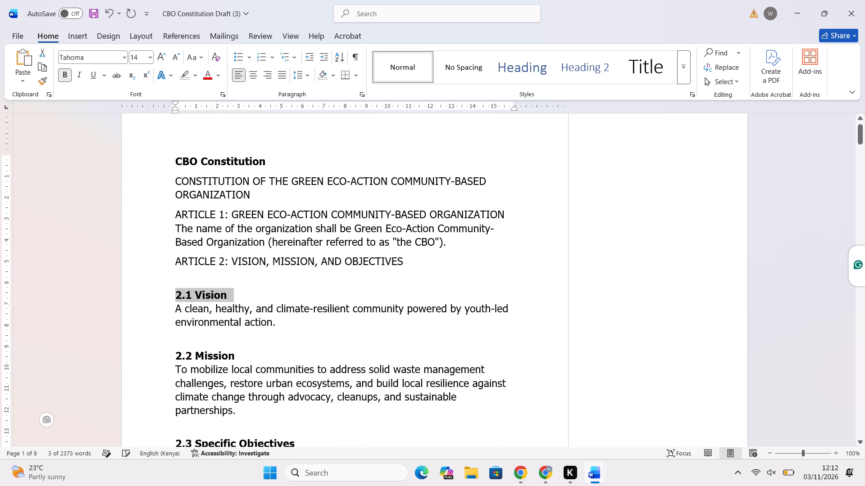
pyautogui.moveTo(407, 261); pyautogui.dragTo(168, 263)
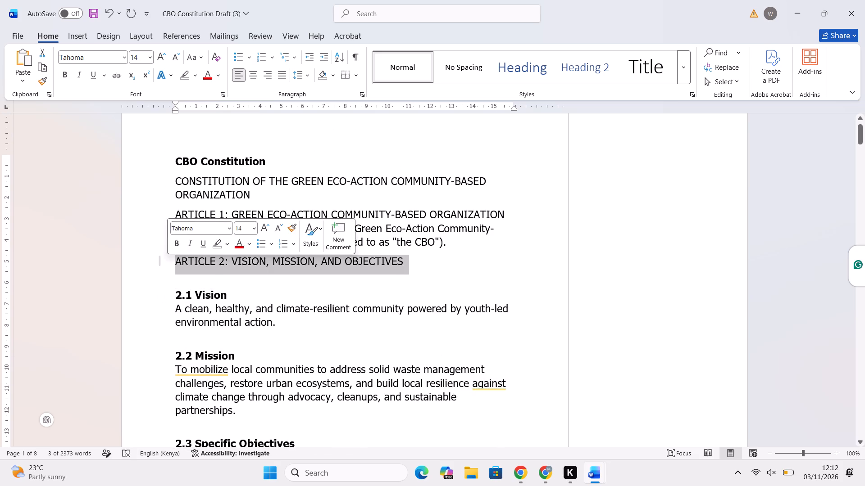
pyautogui.hotkey('ctrl', 'b')
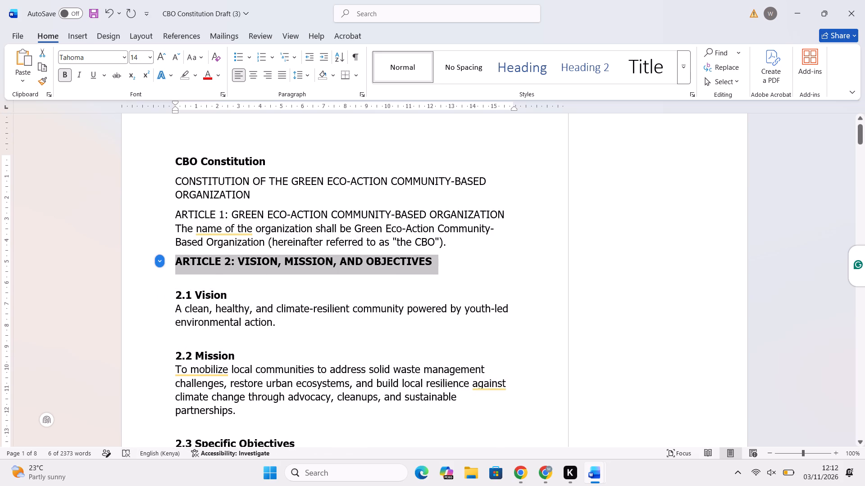
# Insert a blank line between the Article 1 paragraph and the Article 2 heading.
pyautogui.click(452, 239)
pyautogui.press('Return')
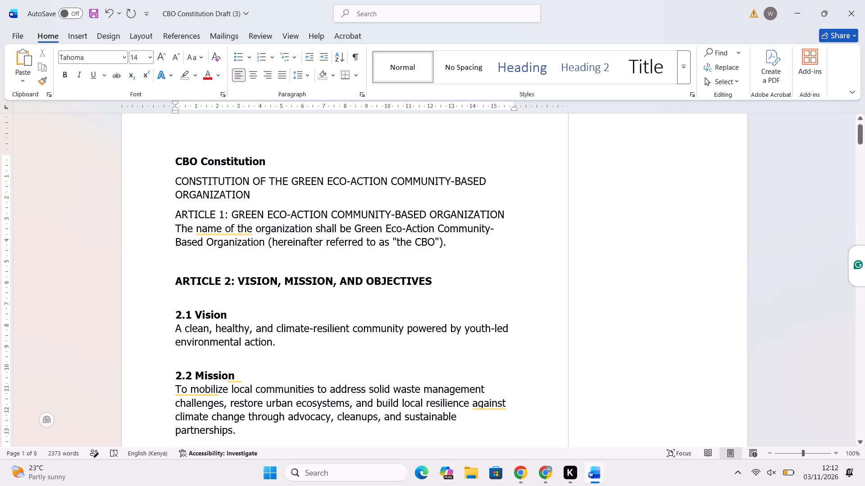
# Set all of Article 3: Membership and Rules, from its heading through clause 3.4, to Tahoma size 14.
pyautogui.scroll(1, 419, 295)
pyautogui.scroll(-5, 419, 295)
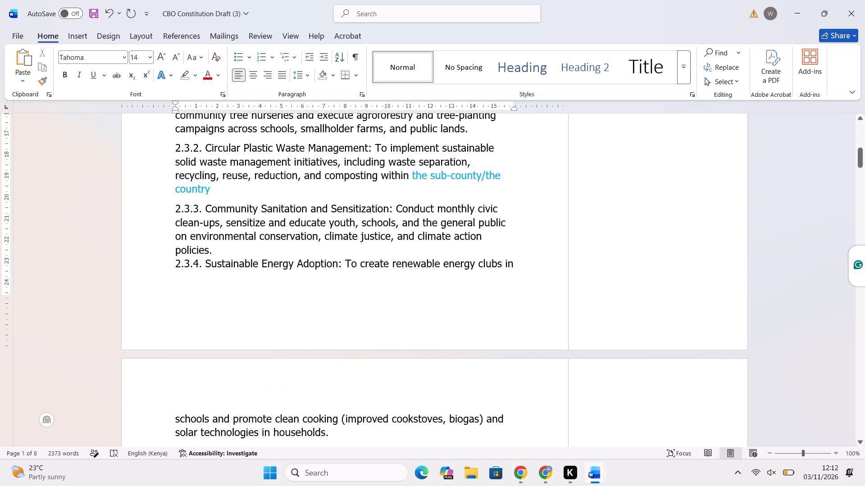
pyautogui.scroll(1, 419, 295)
pyautogui.scroll(-4, 419, 295)
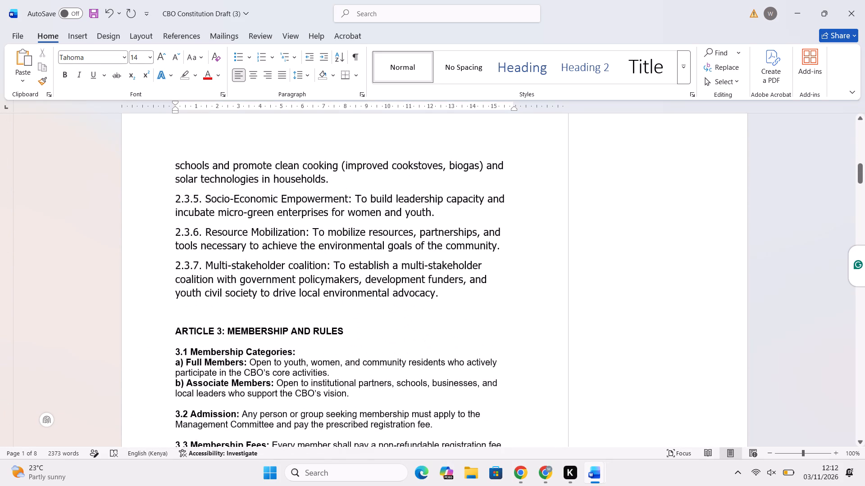
pyautogui.scroll(-1, 419, 295)
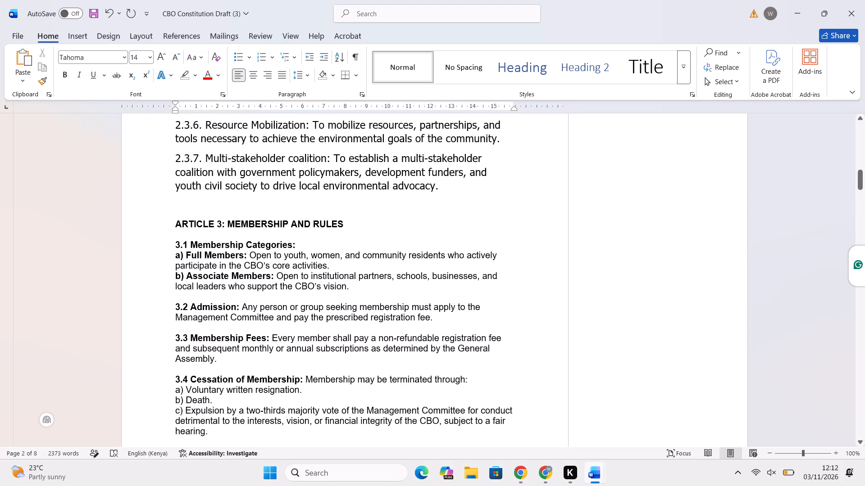
pyautogui.click(252, 144)
pyautogui.moveTo(266, 156); pyautogui.dragTo(210, 162)
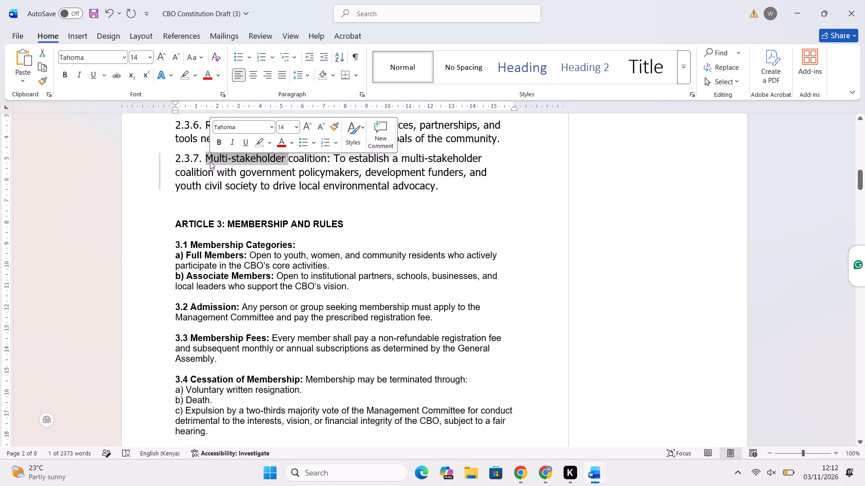
pyautogui.click(221, 228)
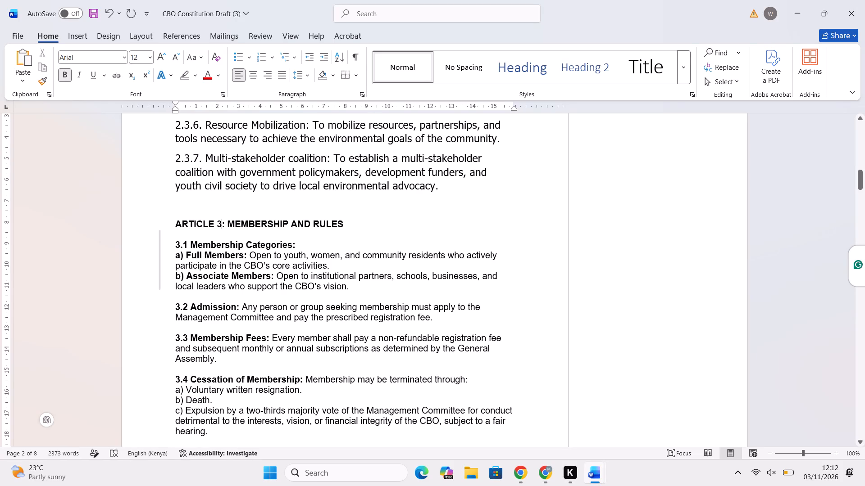
pyautogui.moveTo(174, 228); pyautogui.dragTo(219, 428)
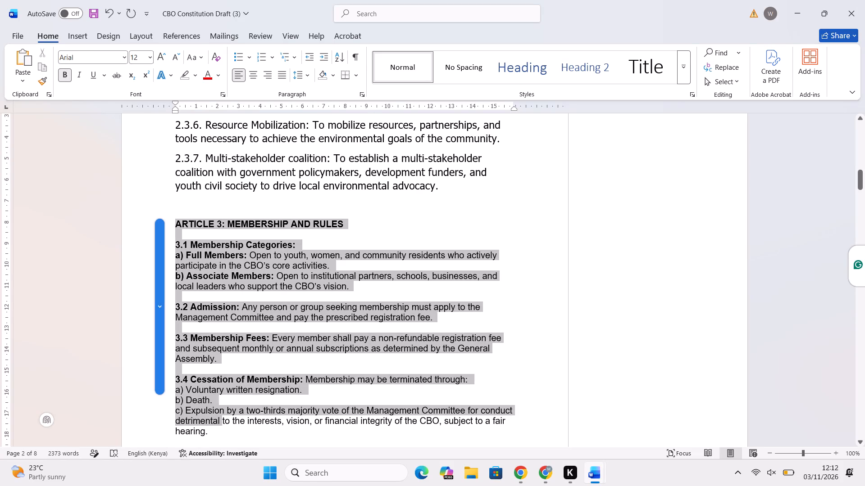
pyautogui.moveTo(219, 428); pyautogui.dragTo(220, 438)
pyautogui.scroll(-3, 220, 438)
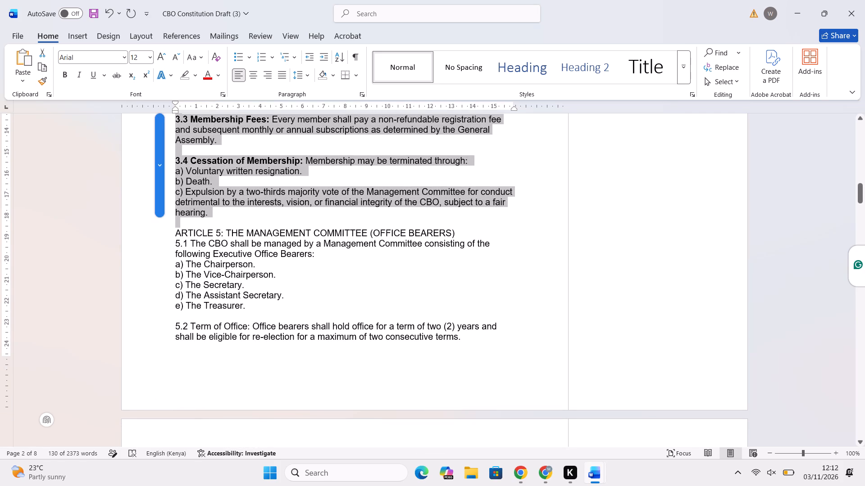
pyautogui.click(97, 61)
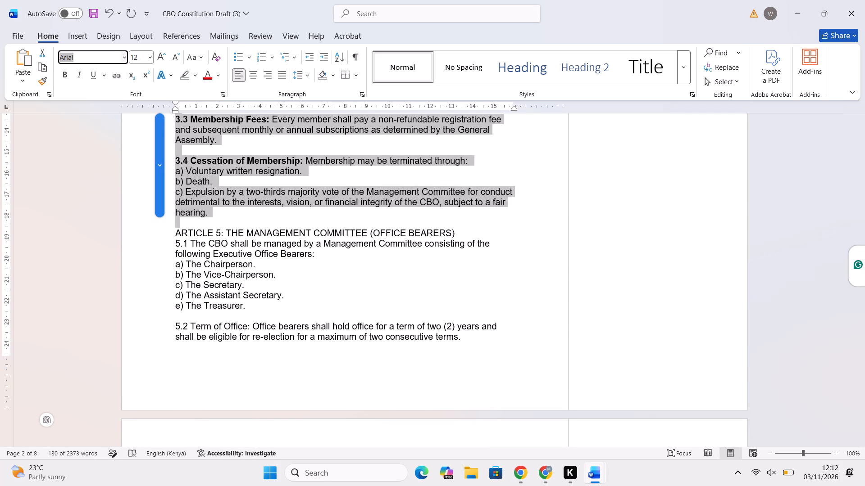
pyautogui.write('tahoma')
pyautogui.press('space')
pyautogui.press('Return')
pyautogui.click(136, 53)
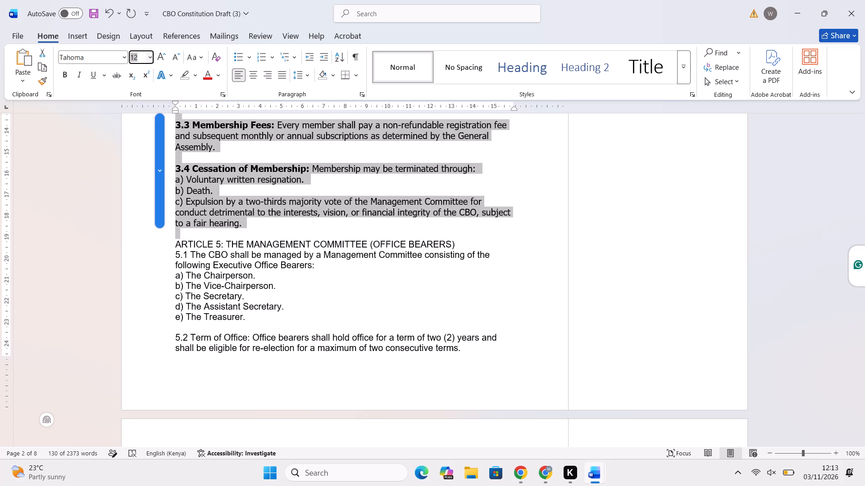
pyautogui.write('14')
pyautogui.press('Return')
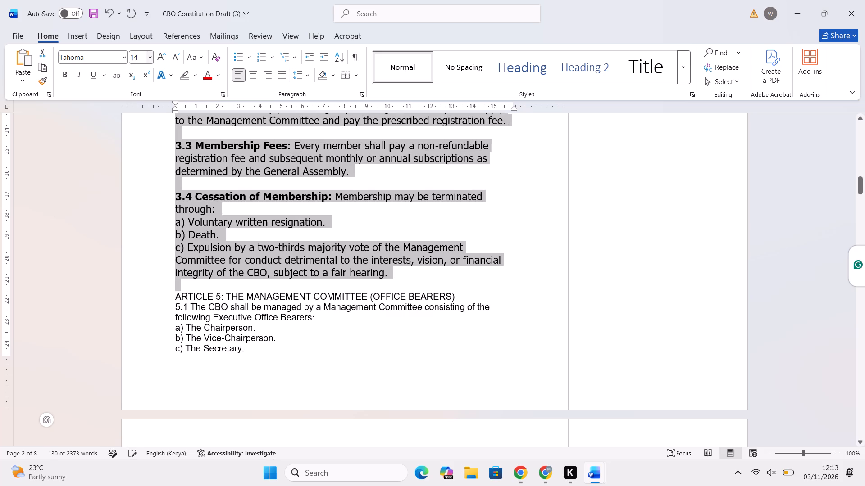
pyautogui.scroll(2, 299, 153)
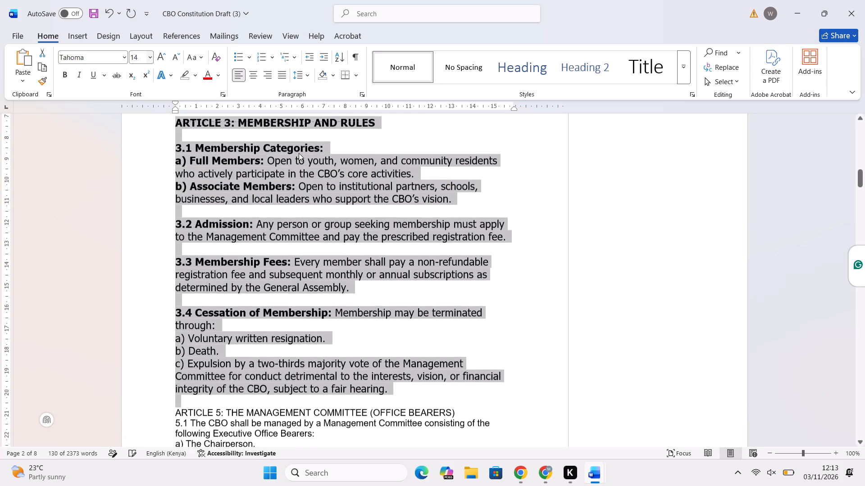
pyautogui.click(303, 168)
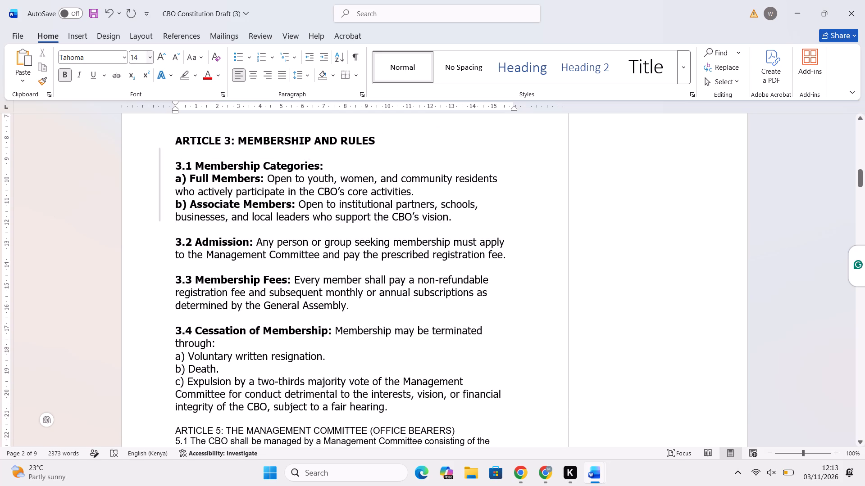
# Renumber the Management Committee (Office Bearers) heading as Article 4 and its first clause as 4.1.
pyautogui.scroll(-1, 245, 295)
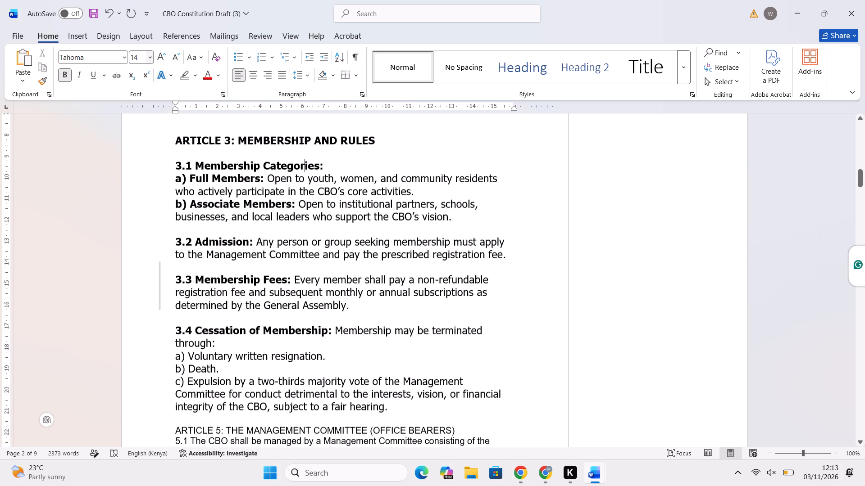
pyautogui.scroll(-2, 245, 295)
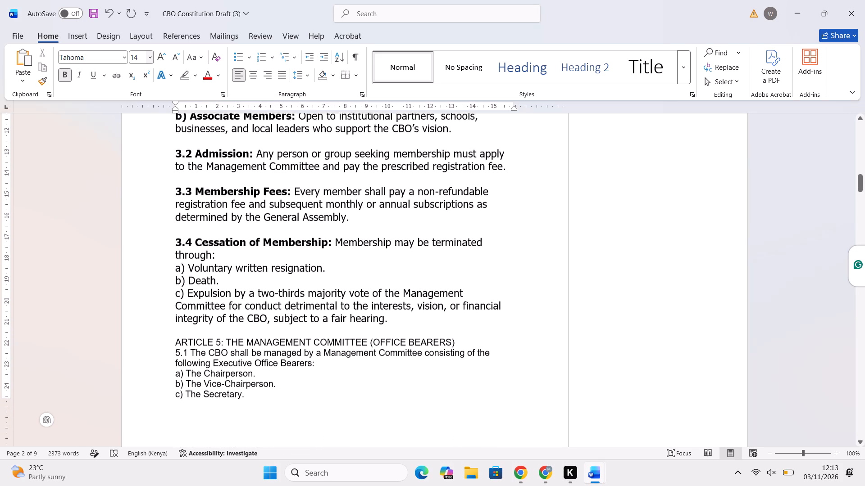
pyautogui.scroll(-1, 245, 295)
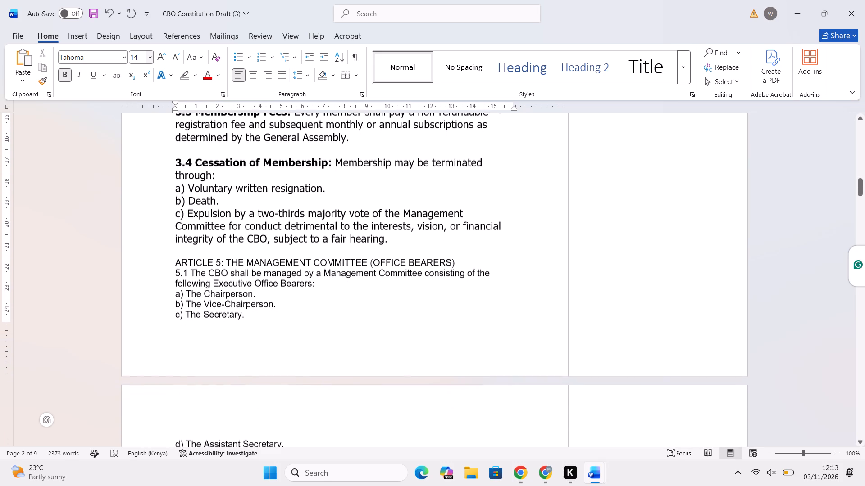
pyautogui.scroll(-1, 245, 295)
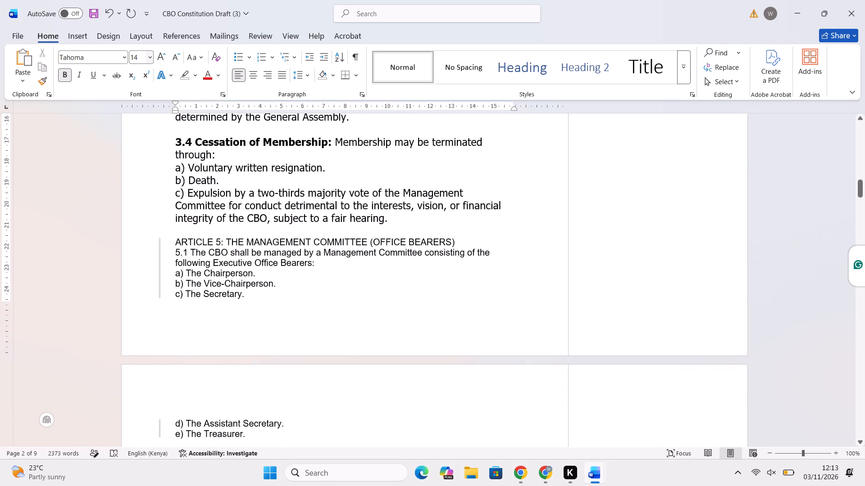
pyautogui.click(221, 239)
pyautogui.press('BackSpace')
pyautogui.press('4')
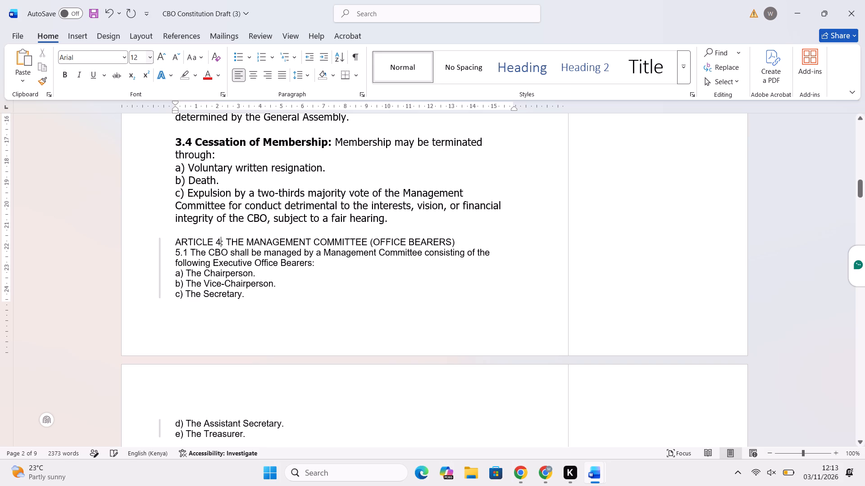
pyautogui.click(180, 252)
pyautogui.press('BackSpace')
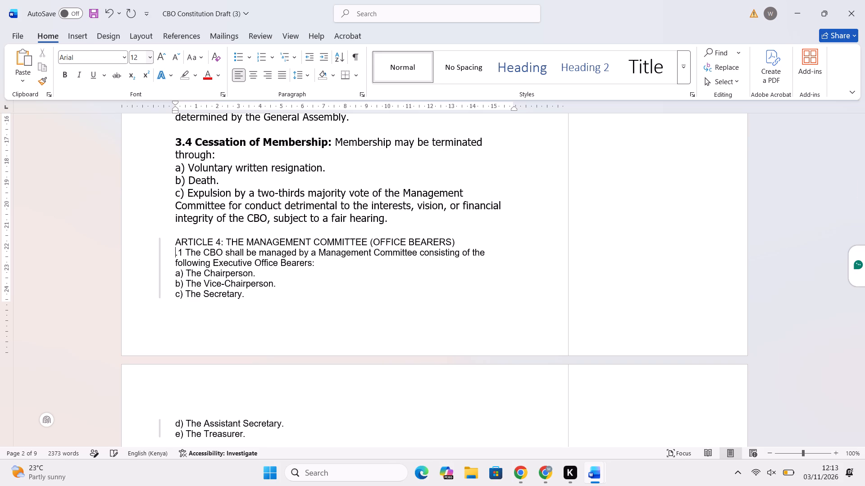
pyautogui.press('4')
# Renumber the Term of Office clause as 4.2 and the Mainstreaming Rule clause as 4.3.
pyautogui.scroll(-2, 180, 252)
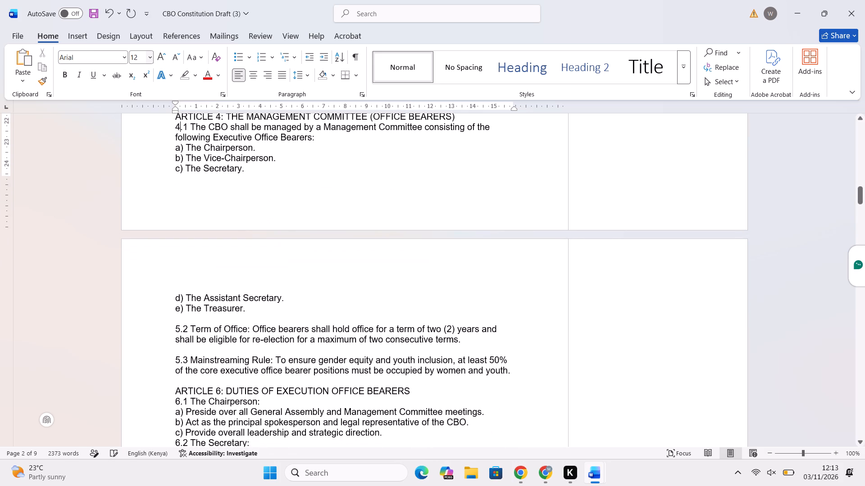
pyautogui.click(178, 327)
pyautogui.press('Right')
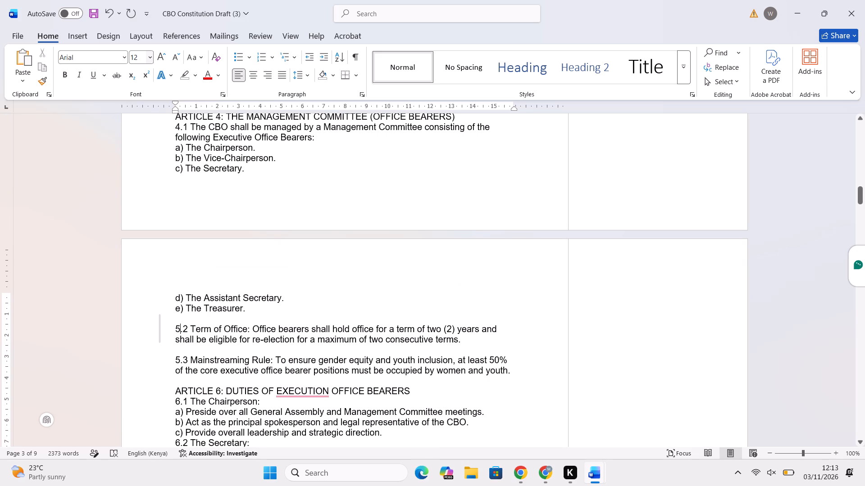
pyautogui.press('BackSpace')
pyautogui.press('4')
pyautogui.scroll(-1, 178, 327)
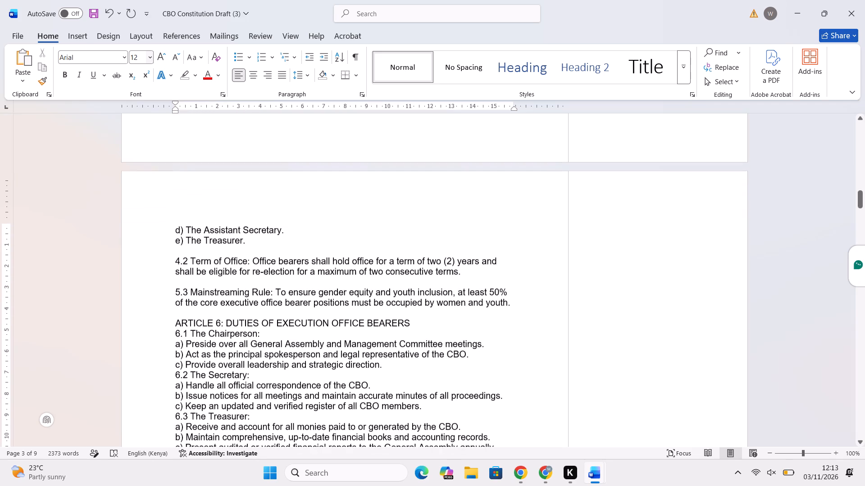
pyautogui.click(180, 290)
pyautogui.press('BackSpace')
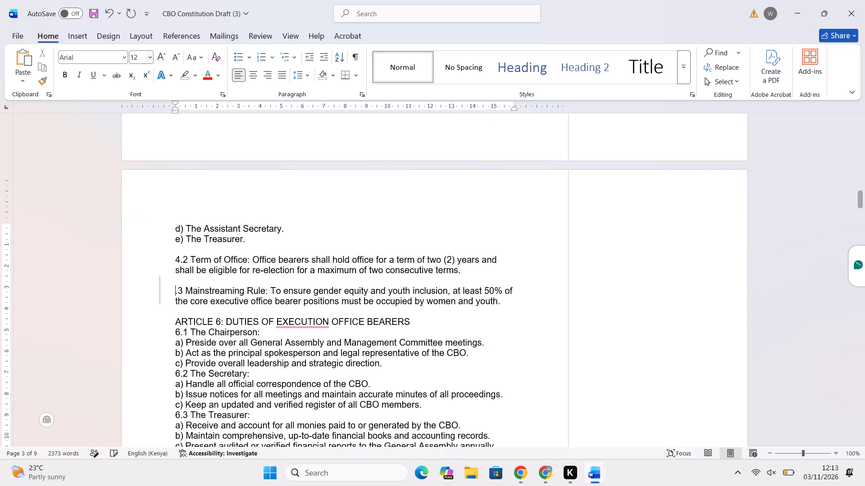
pyautogui.press('4')
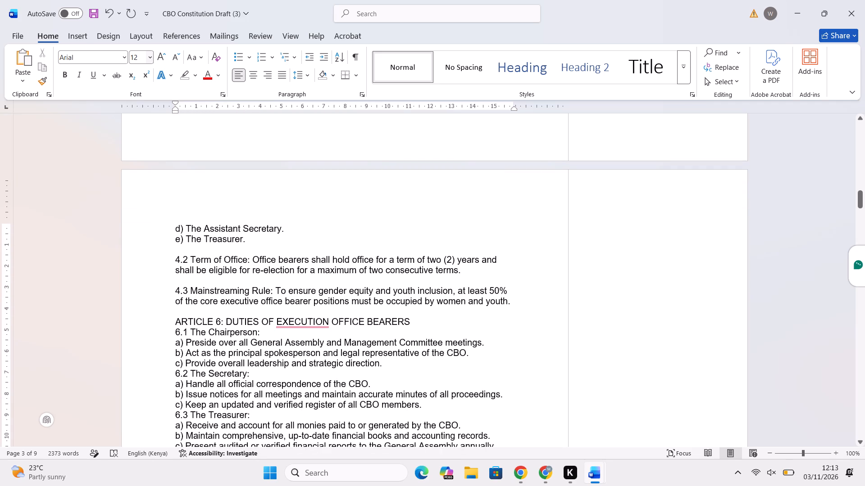
# Renumber the Duties of Execution Office Bearers heading as Article 5.
pyautogui.click(217, 319)
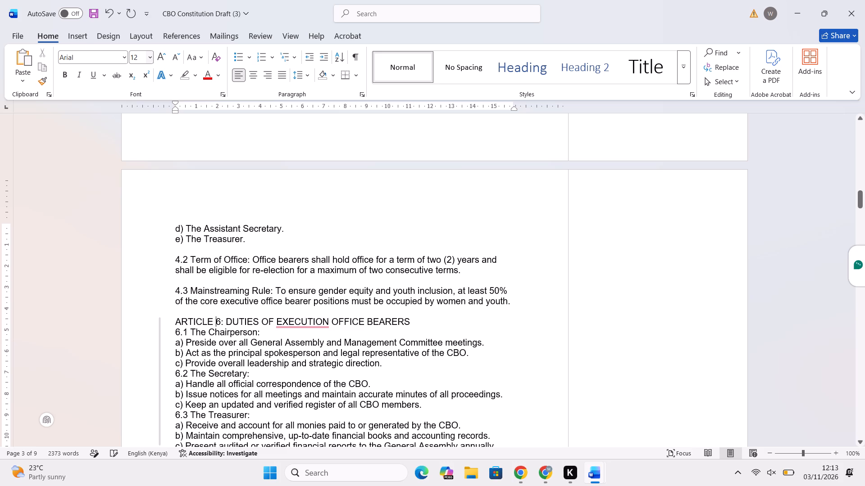
pyautogui.press('Right')
pyautogui.press('BackSpace')
pyautogui.press('5')
# Renumber the Chairperson clause as 5.1 and relabel its first duty, presiding over meetings, as 5.1.1.
pyautogui.click(178, 332)
pyautogui.press('BackSpace')
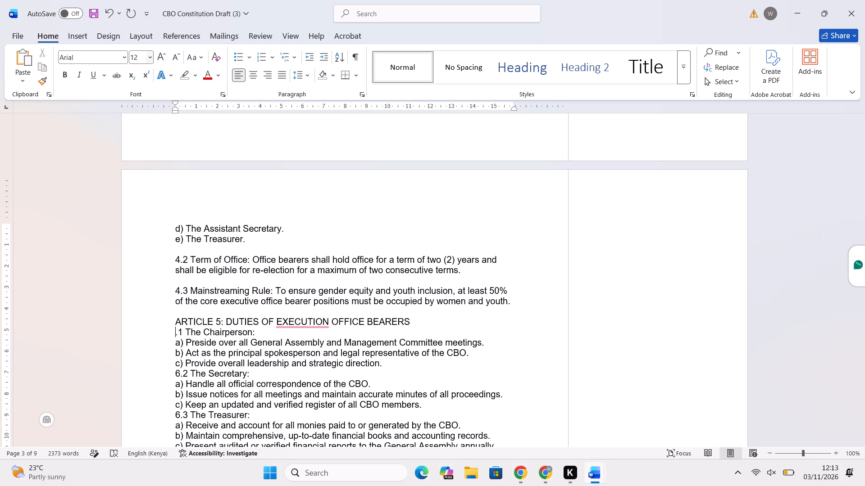
pyautogui.press('5')
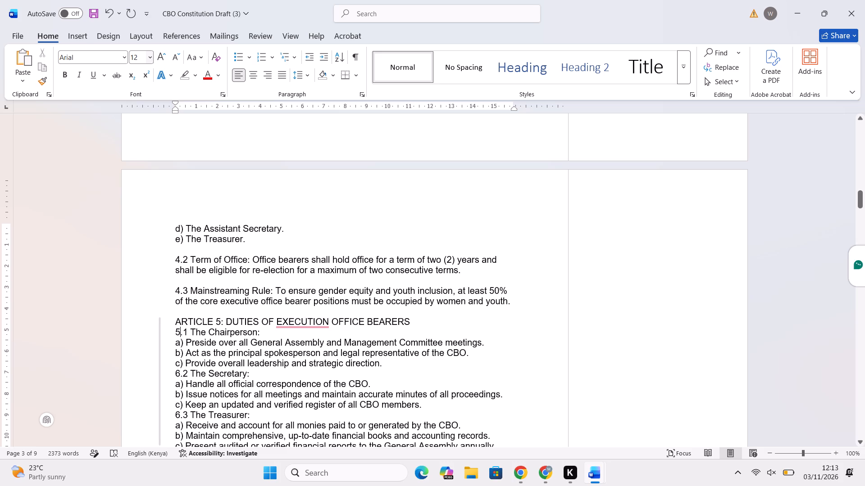
pyautogui.click(183, 343)
pyautogui.press('BackSpace')
pyautogui.press('BackSpace')
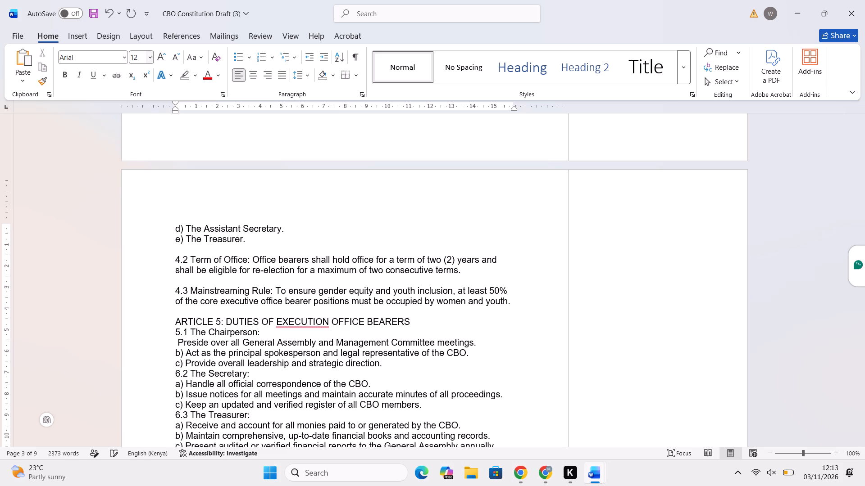
pyautogui.write('5.1.1')
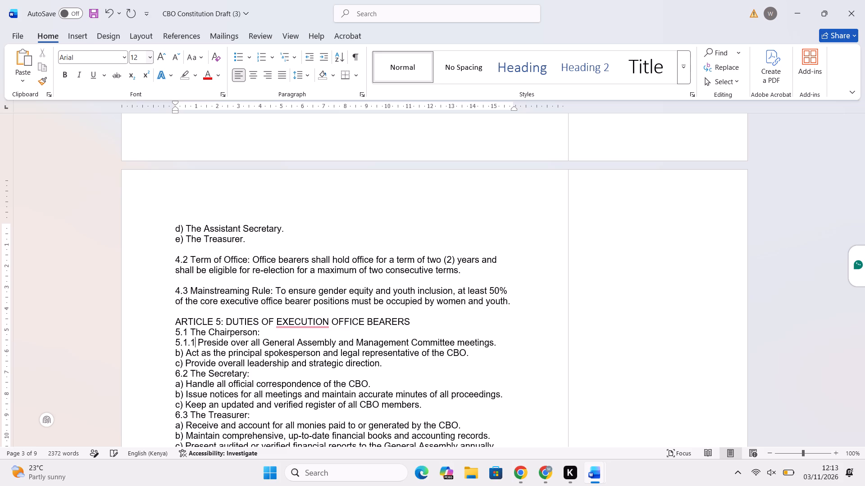
# Relabel the Chairperson's second duty as "5.1.2." on its own line and add a full stop after 5.1.1.
pyautogui.click(182, 353)
pyautogui.press('BackSpace')
pyautogui.press('BackSpace')
pyautogui.press('BackSpace')
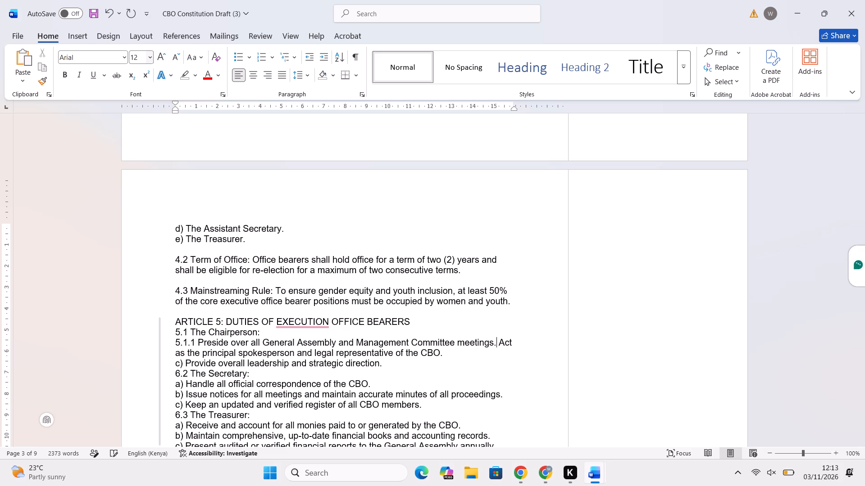
pyautogui.press('Return')
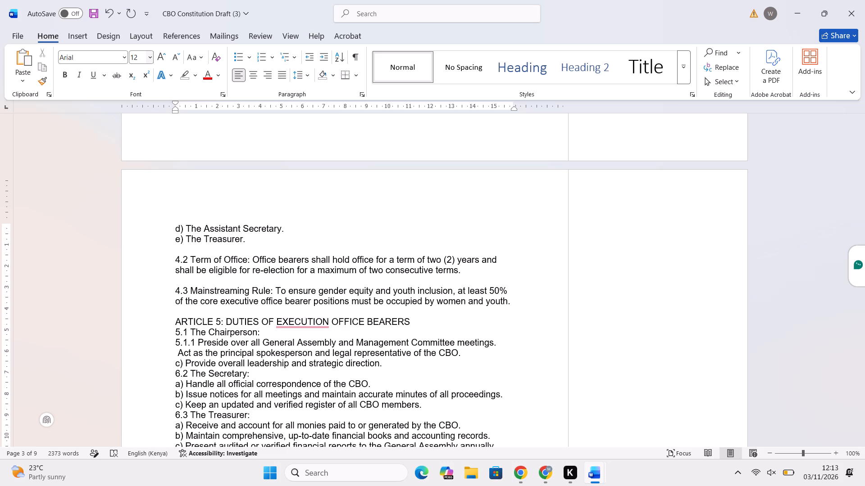
pyautogui.write('5.1.2')
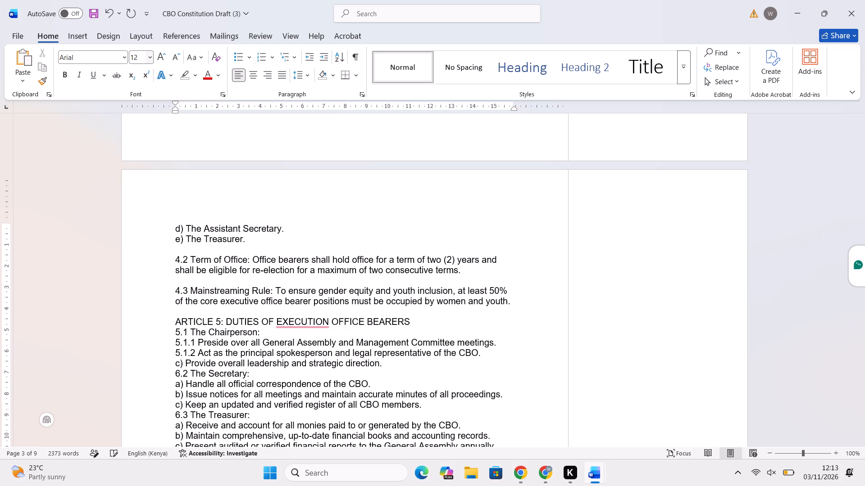
pyautogui.press('.')
pyautogui.press('Up')
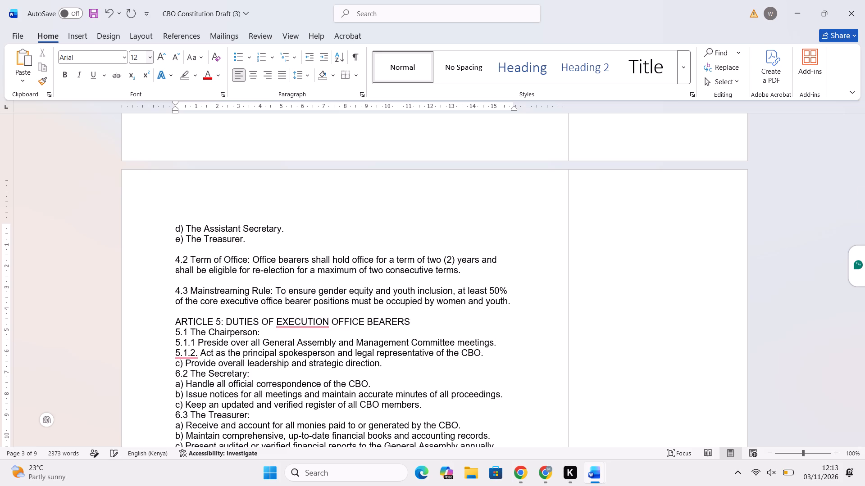
pyautogui.press('Left')
pyautogui.press('.')
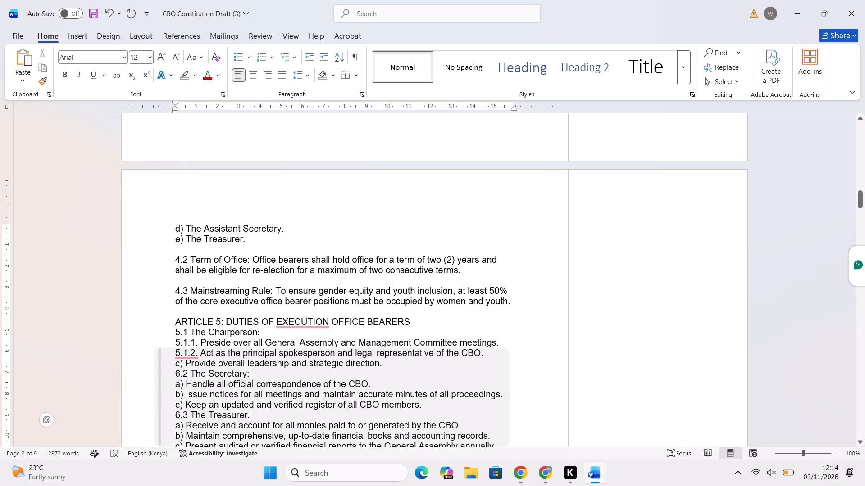
# Relabel the Chairperson's third duty, providing leadership and strategic direction, as "5.1.3.".
pyautogui.click(182, 362)
pyautogui.press('BackSpace')
pyautogui.press('BackSpace')
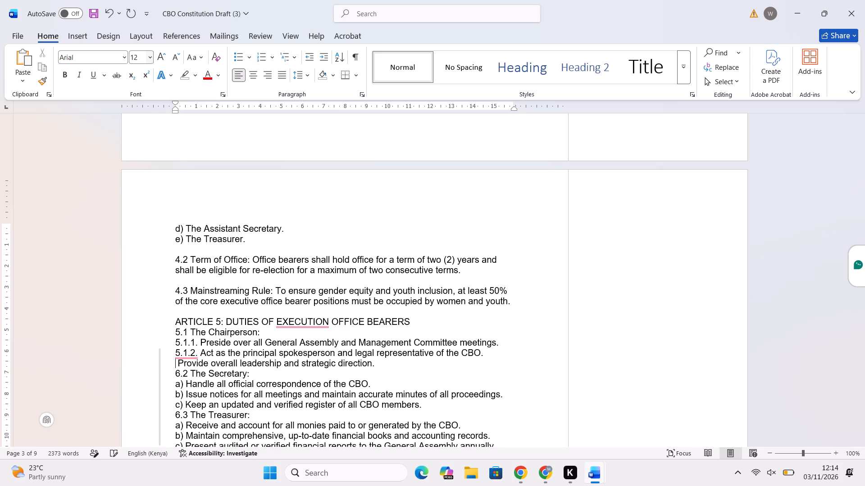
pyautogui.write('5.1.3.')
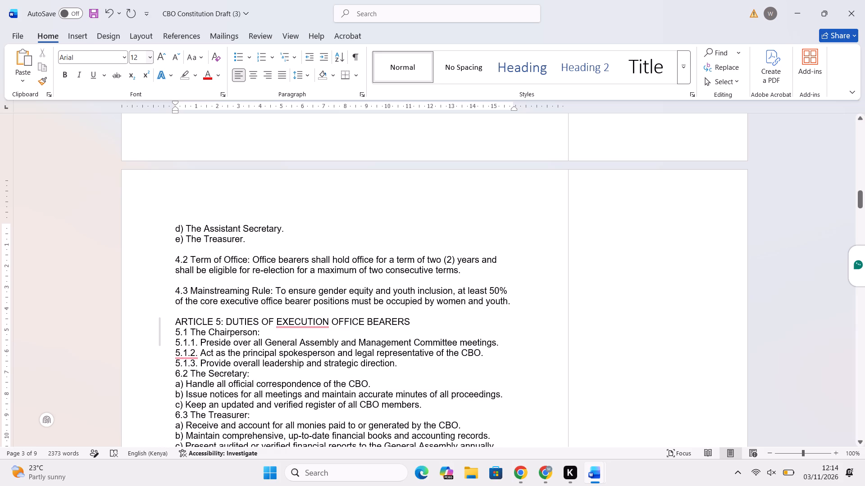
# Make the Article 5 heading and the "5.1 The Chairperson:" subheading bold.
pyautogui.moveTo(420, 322); pyautogui.dragTo(172, 322)
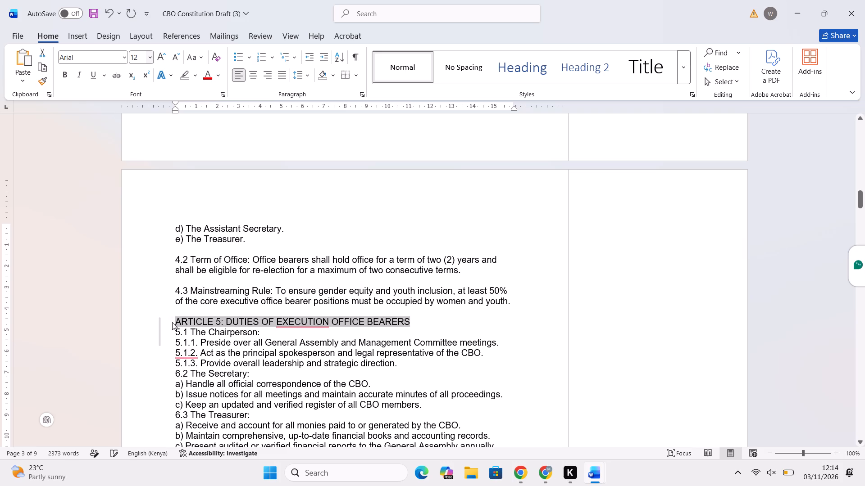
pyautogui.hotkey('ctrl', 'b')
pyautogui.click(293, 321)
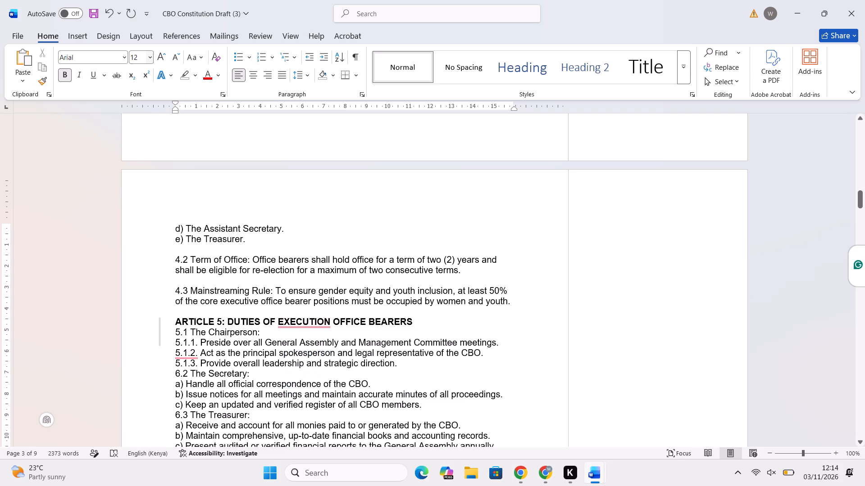
pyautogui.moveTo(264, 331); pyautogui.dragTo(168, 336)
pyautogui.hotkey('ctrl', 'b')
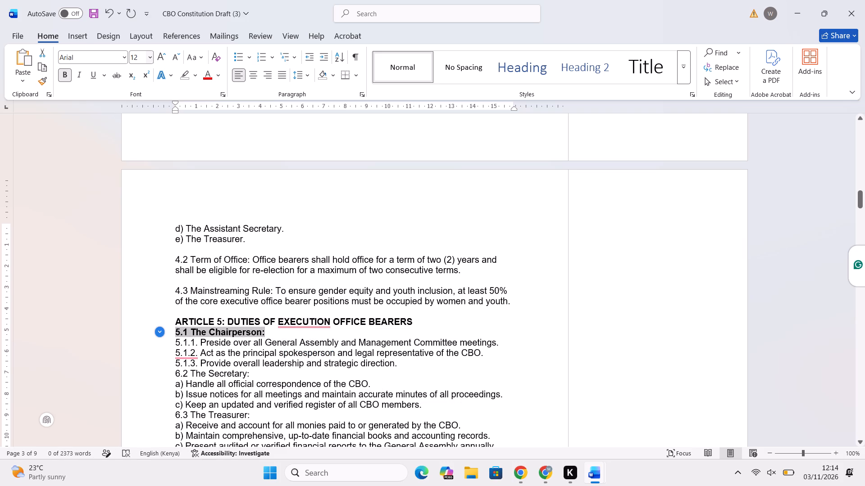
# Make the Secretary subheading bold and renumber it as 5.2.
pyautogui.moveTo(254, 375); pyautogui.dragTo(177, 377)
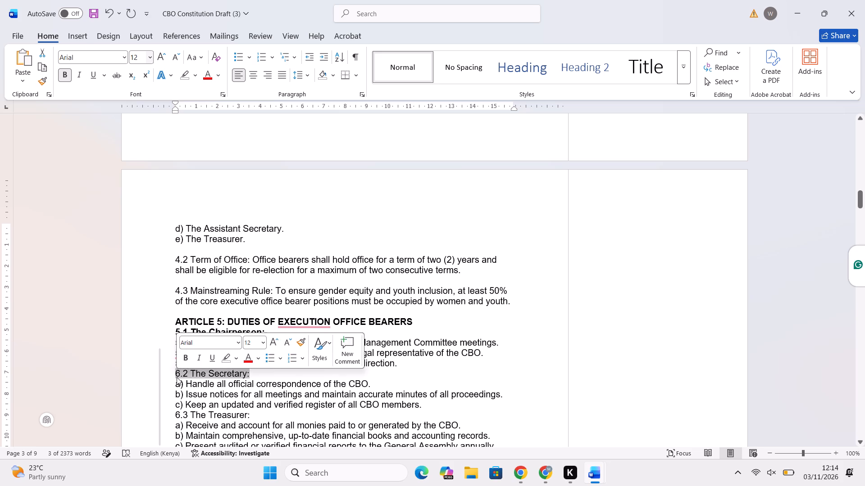
pyautogui.hotkey('ctrl', 'b')
pyautogui.click(181, 372)
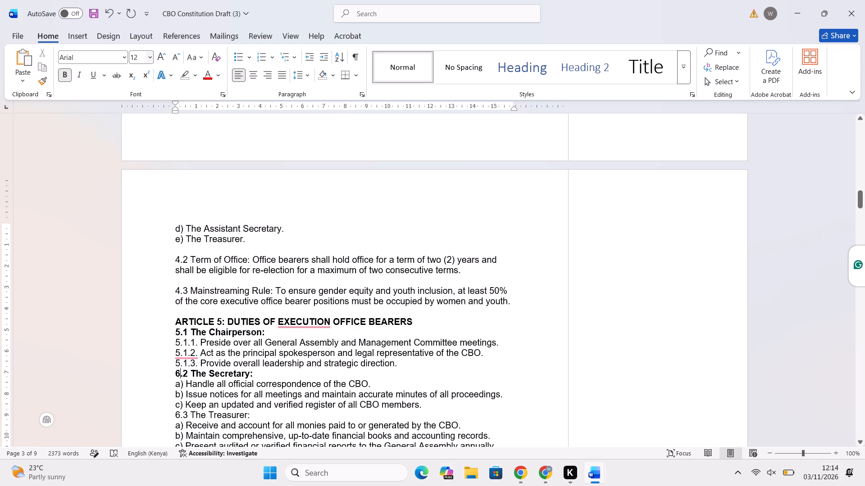
pyautogui.press('BackSpace')
pyautogui.press('5')
# Relabel the Secretary's first two duties, official correspondence and meeting notices, as 5.2.1 and 5.2.2.
pyautogui.scroll(-2, 264, 379)
pyautogui.click(182, 288)
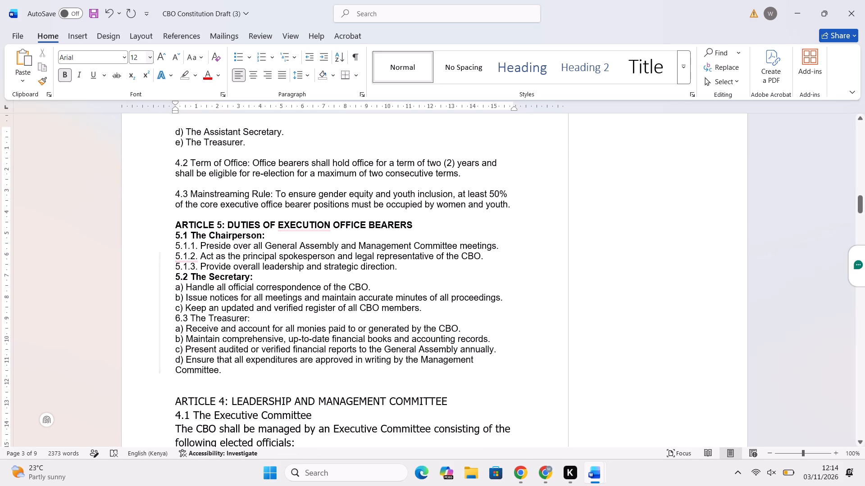
pyautogui.press('BackSpace')
pyautogui.press('BackSpace')
pyautogui.write('5.2.1')
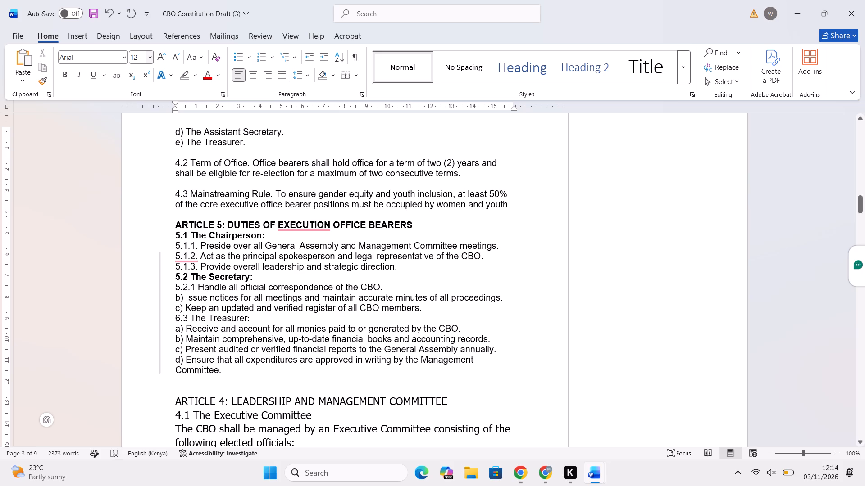
pyautogui.click(182, 299)
pyautogui.press('BackSpace')
pyautogui.press('BackSpace')
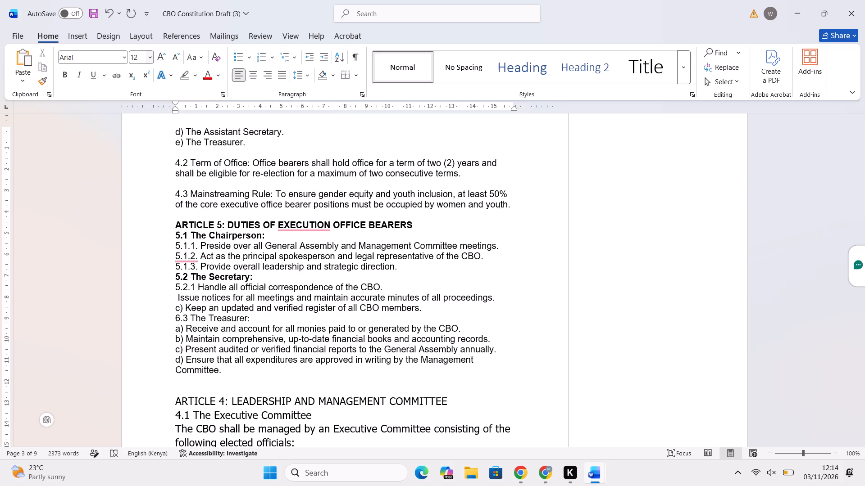
pyautogui.write('5.2.1')
pyautogui.press('BackSpace')
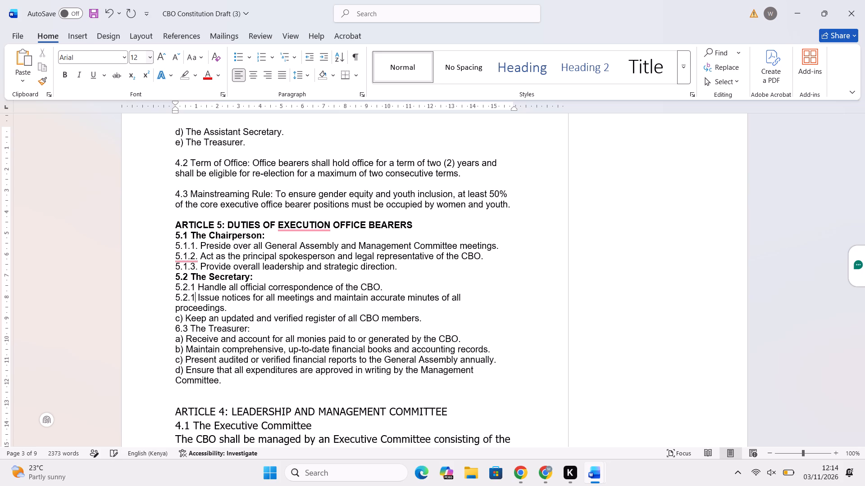
pyautogui.press('2')
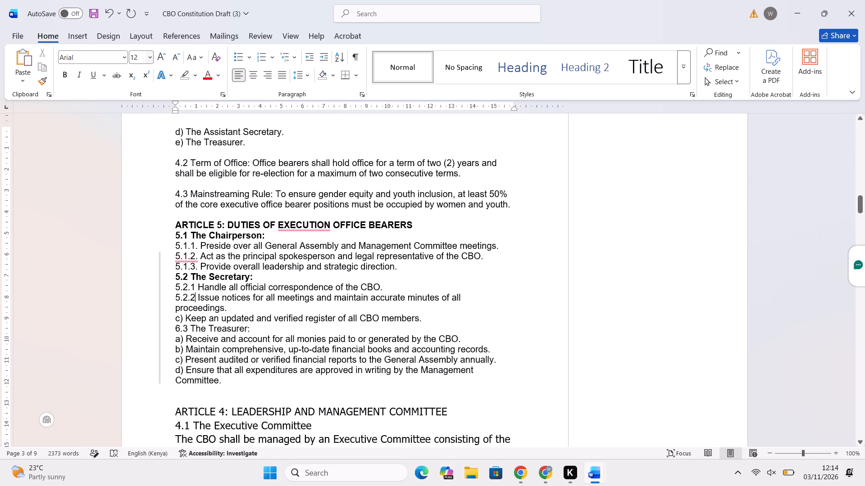
# Relabel the Secretary's third duty, keeping the register of CBO members, as 5.2.3.
pyautogui.click(182, 319)
pyautogui.press('BackSpace')
pyautogui.press('BackSpace')
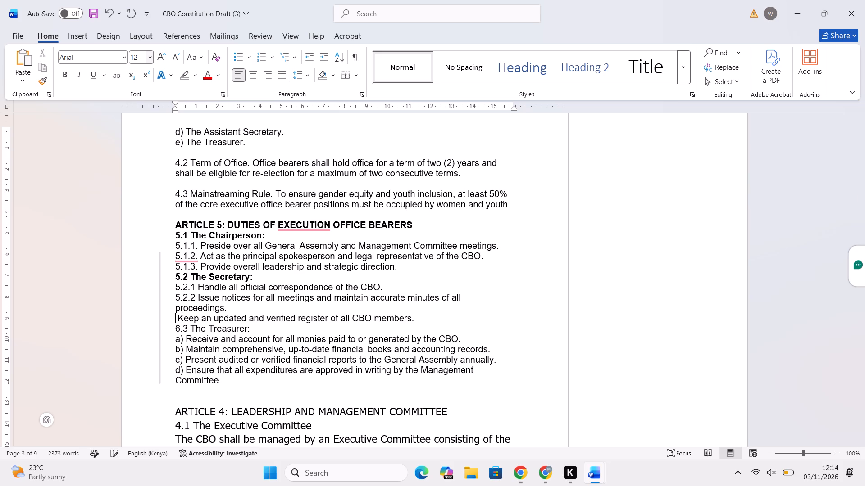
pyautogui.write('5.2.2')
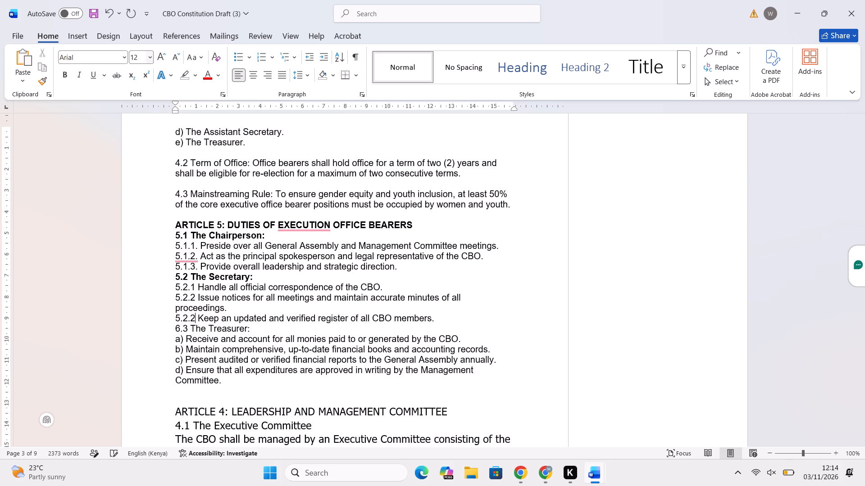
pyautogui.press('BackSpace')
pyautogui.press('3')
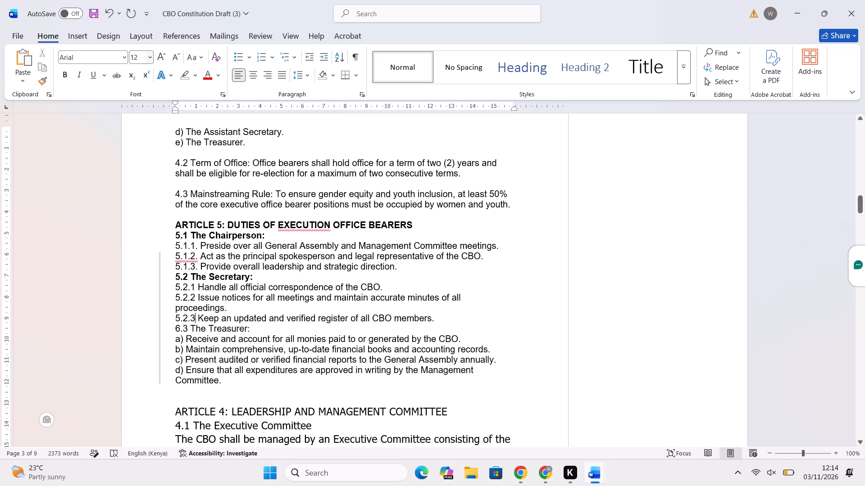
# Renumber the Treasurer clause as 5.3 and relabel its first duty as "5.3.1." with a closing full stop.
pyautogui.click(179, 327)
pyautogui.press('BackSpace')
pyautogui.press('5')
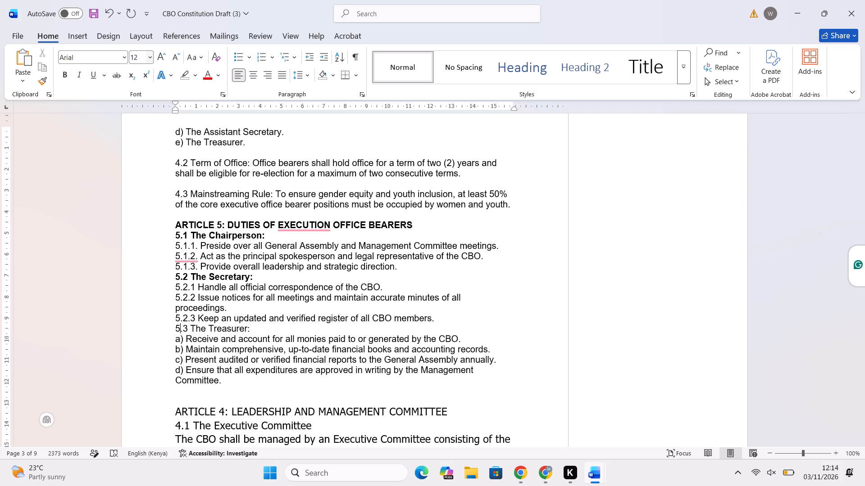
pyautogui.click(183, 343)
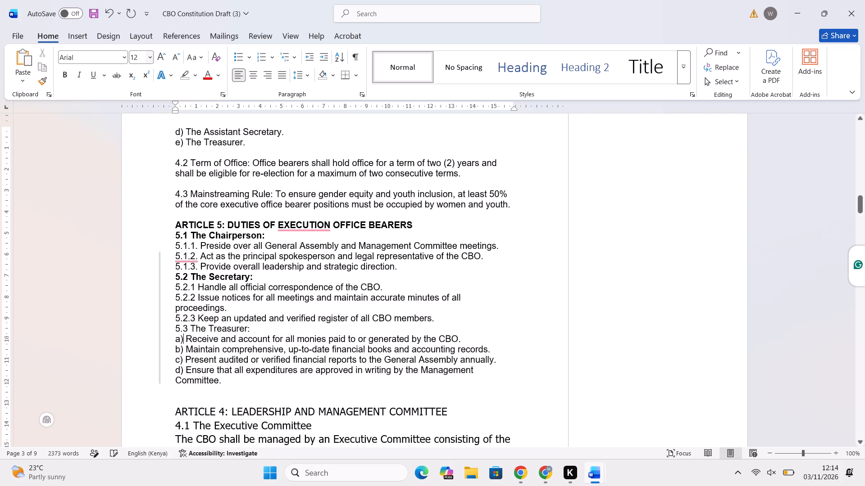
pyautogui.press('BackSpace')
pyautogui.press('BackSpace')
pyautogui.write('5.3.1')
pyautogui.press('space')
pyautogui.press('BackSpace')
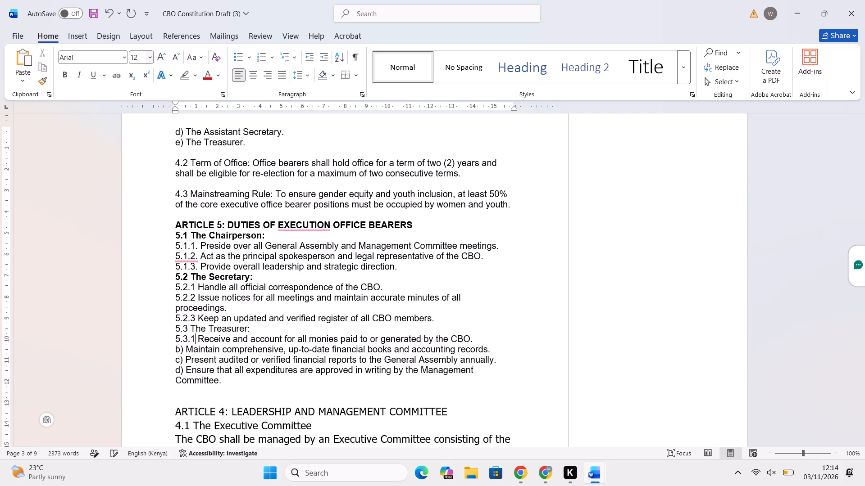
pyautogui.press('.')
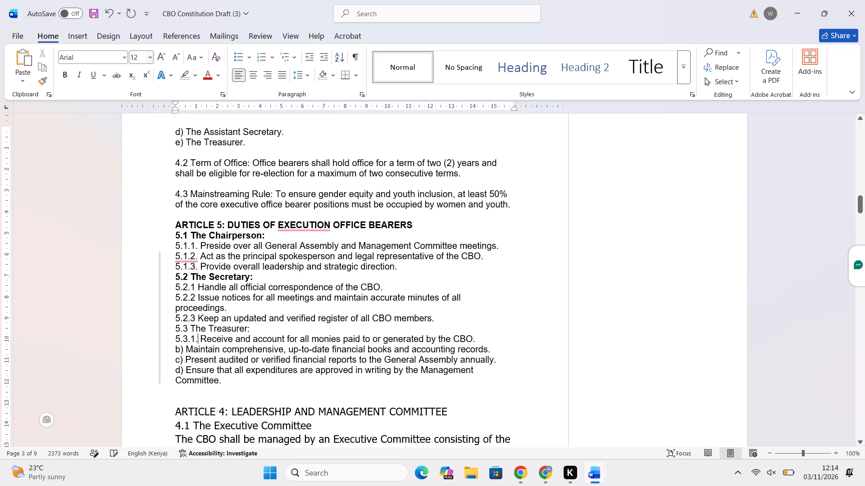
# Add a full stop after each of the Secretary's duty numbers 5.2.3, 5.2.2 and 5.2.1.
pyautogui.click(195, 317)
pyautogui.press('.')
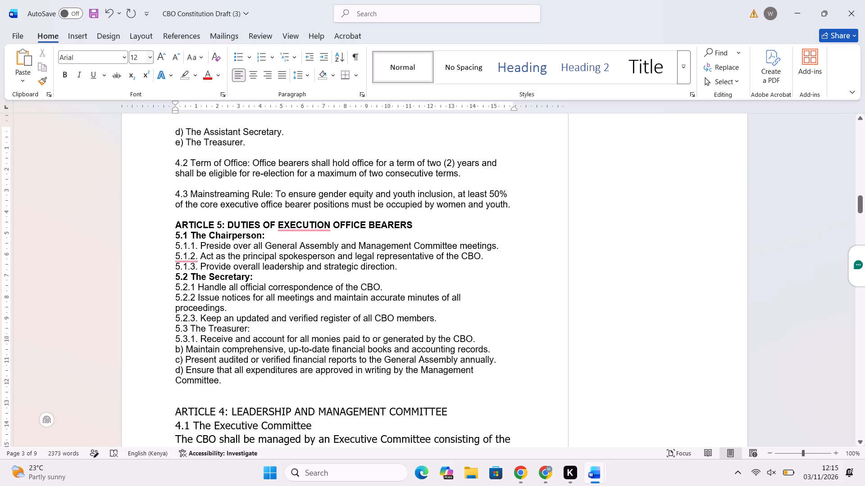
pyautogui.click(197, 295)
pyautogui.press('Left')
pyautogui.press('.')
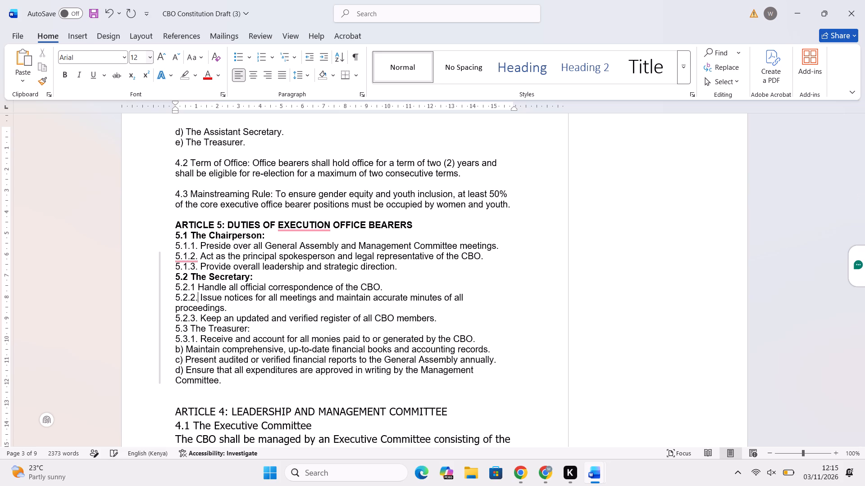
pyautogui.click(194, 289)
pyautogui.press('.')
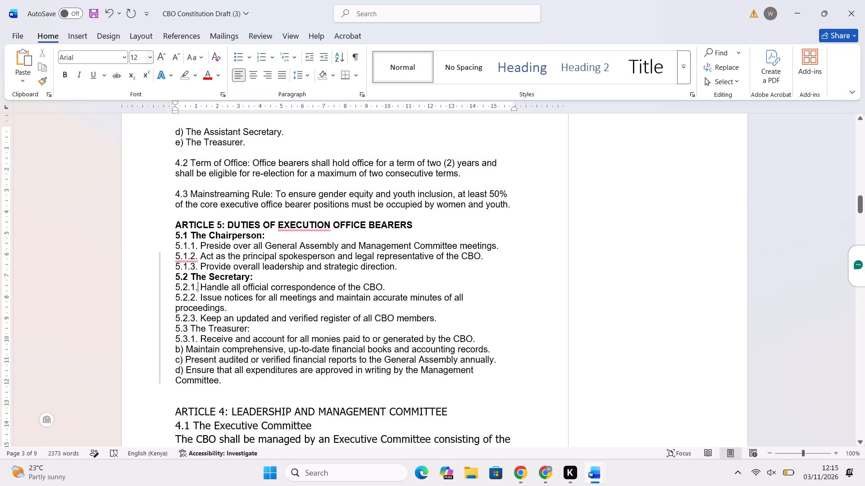
pyautogui.scroll(-1, 199, 336)
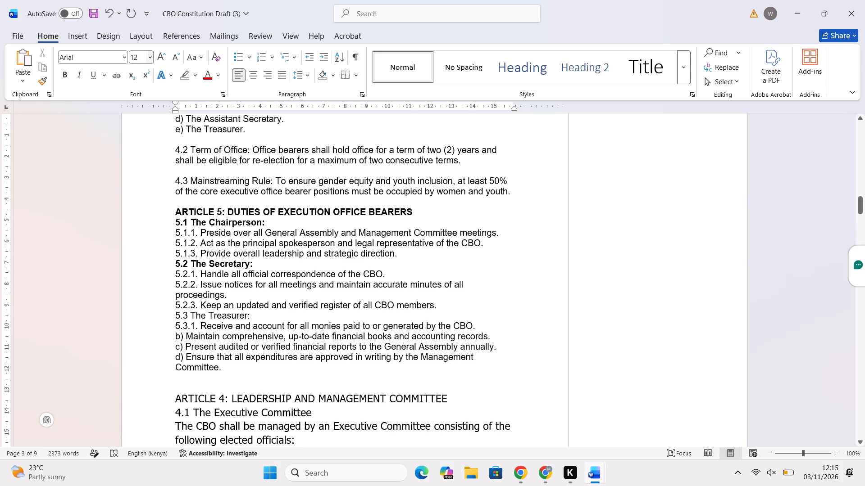
# Insert one blank line below the Article 5 heading, one before 5.2 The Secretary and one before 5.3 The Treasurer.
pyautogui.click(258, 263)
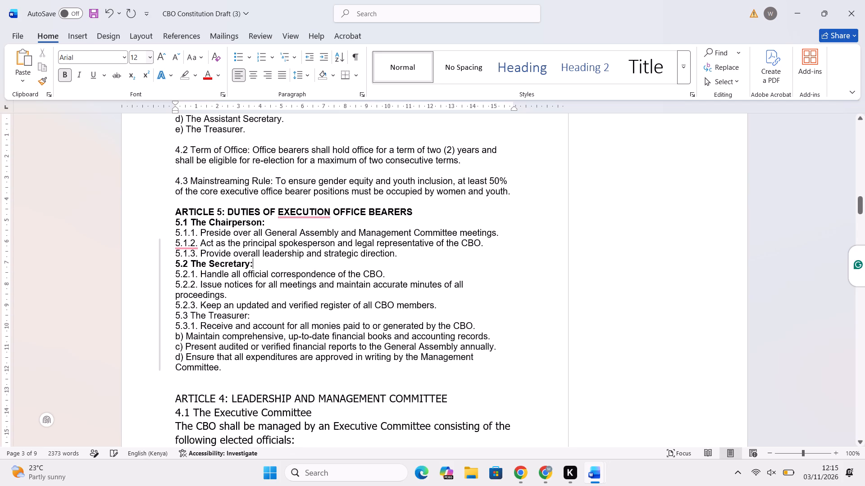
pyautogui.press('Return')
pyautogui.click(415, 212)
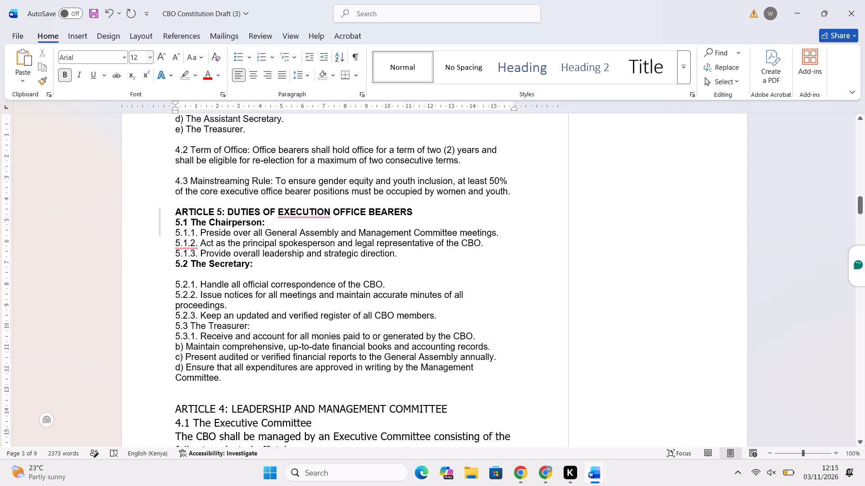
pyautogui.press('Return')
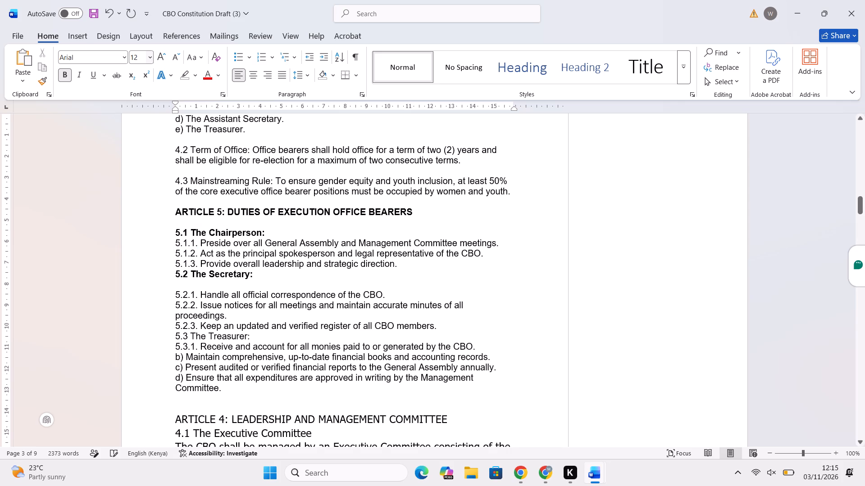
pyautogui.click(402, 268)
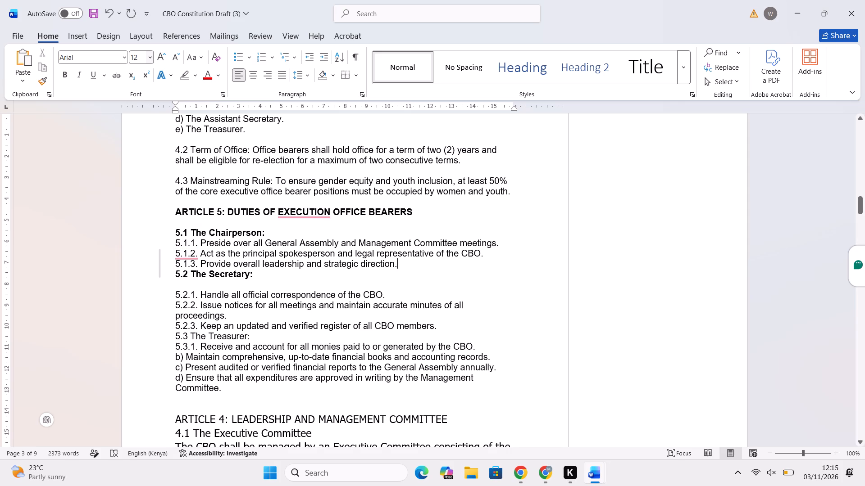
pyautogui.press('Return')
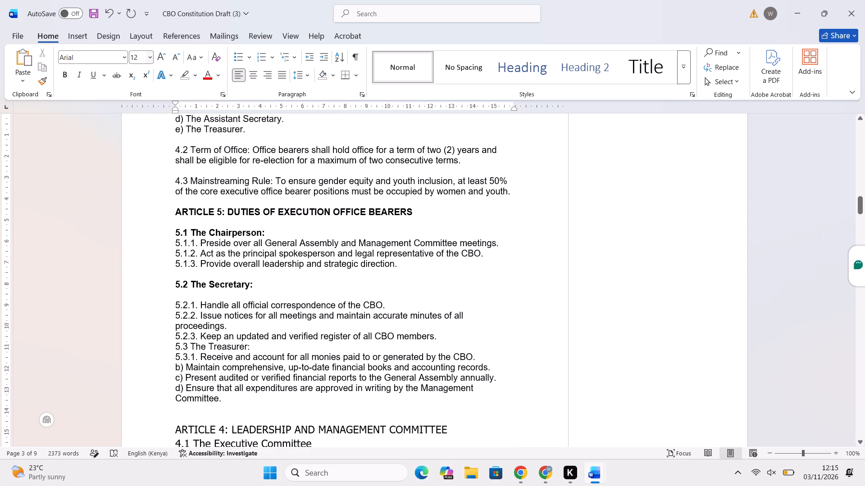
pyautogui.click(177, 306)
pyautogui.press('BackSpace')
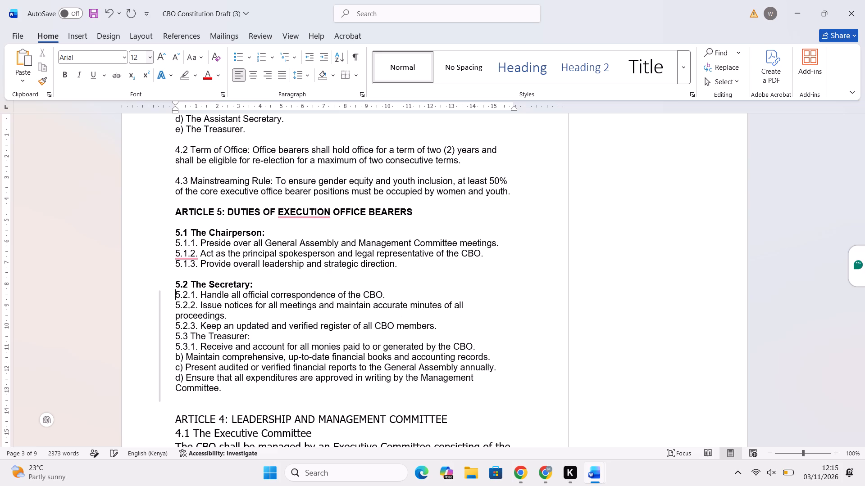
pyautogui.click(432, 328)
pyautogui.press('Right')
pyautogui.press('Return')
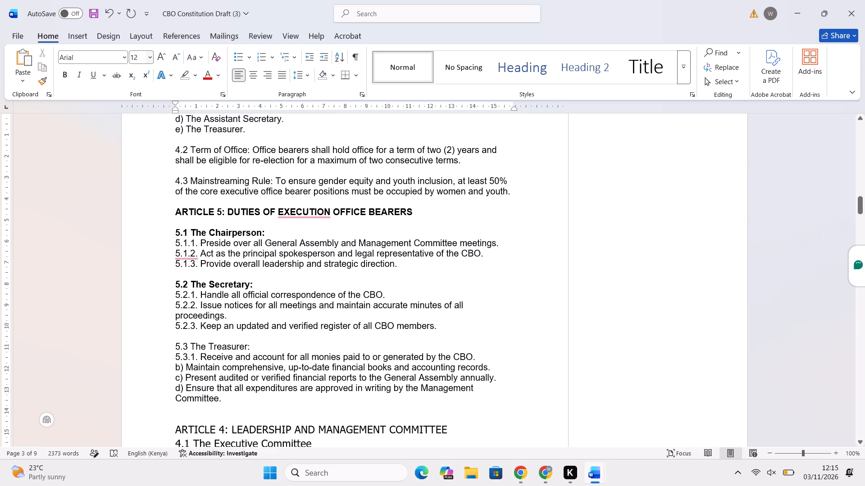
# Make the "5.3 The Treasurer:" heading bold.
pyautogui.moveTo(253, 346); pyautogui.dragTo(183, 343)
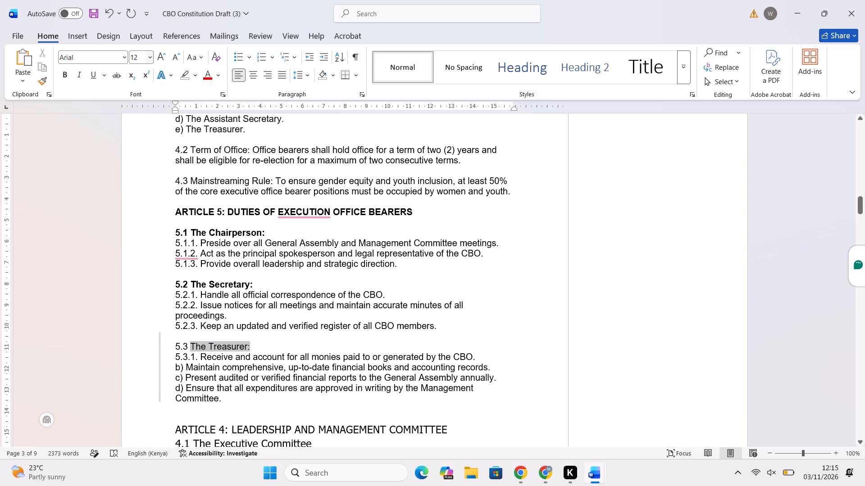
pyautogui.moveTo(183, 343); pyautogui.dragTo(169, 345)
pyautogui.hotkey('ctrl', 'b')
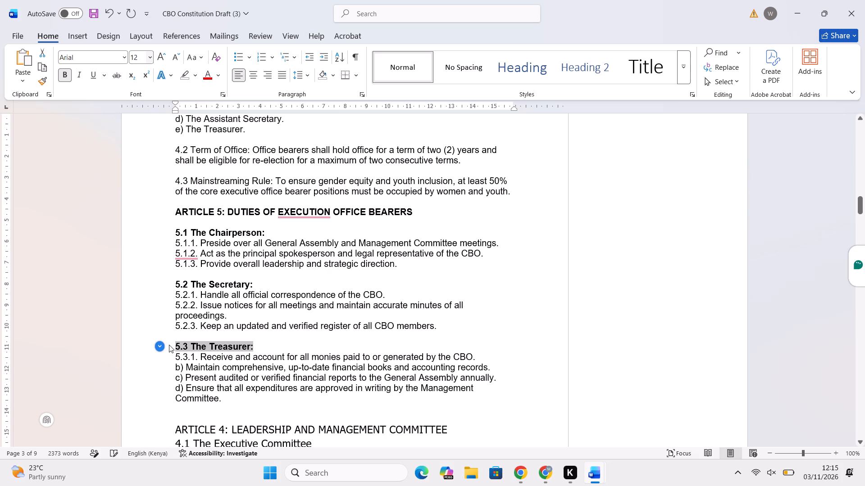
# Relabel the Treasurer's second duty, maintaining financial books and accounting records, as 5.3.2.
pyautogui.click(182, 364)
pyautogui.press('BackSpace')
pyautogui.press('BackSpace')
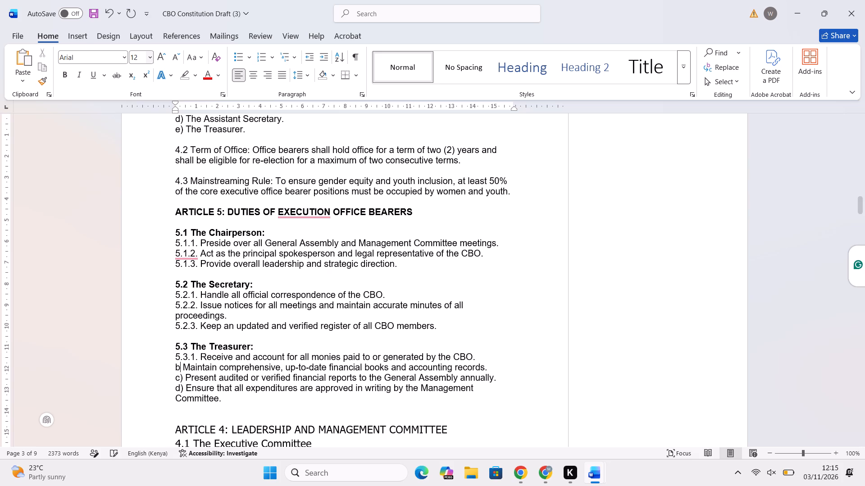
pyautogui.write('5.3.1')
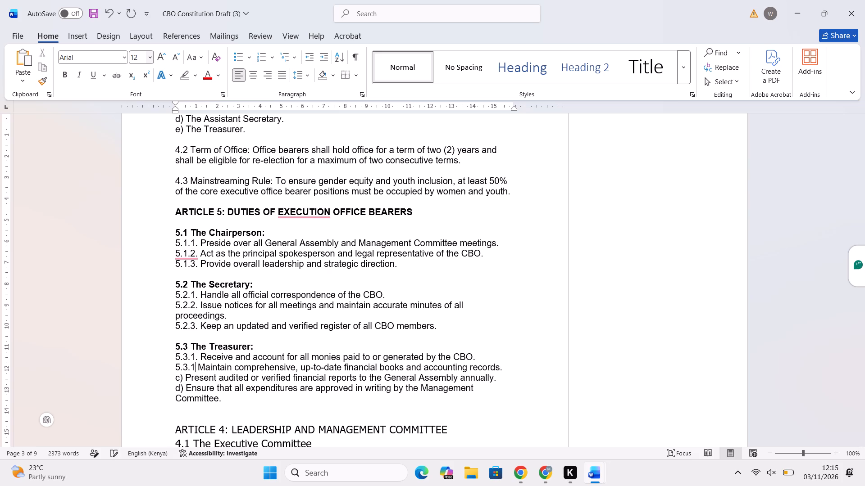
pyautogui.press('BackSpace')
pyautogui.press('2')
# Relabel the Treasurer's third duty, presenting financial reports to the General Assembly, as 5.3.3.
pyautogui.press('Down')
pyautogui.press('Left')
pyautogui.press('Left')
pyautogui.press('Left')
pyautogui.press('BackSpace')
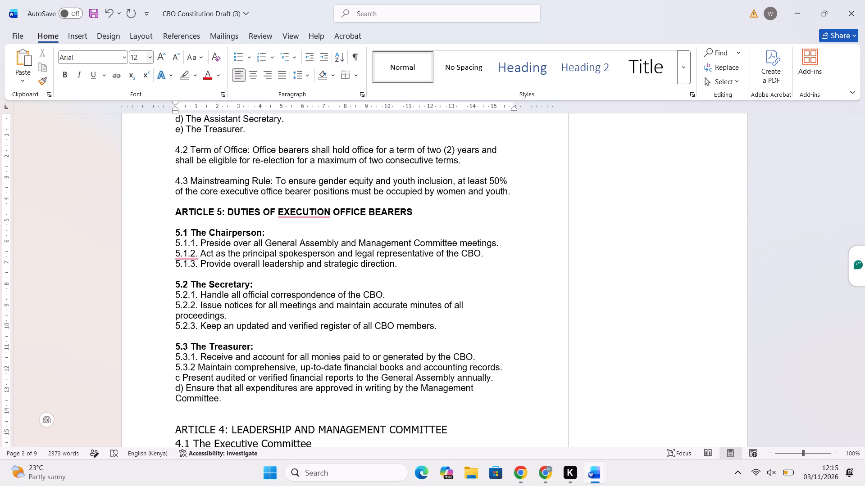
pyautogui.press('BackSpace')
pyautogui.write('5.3')
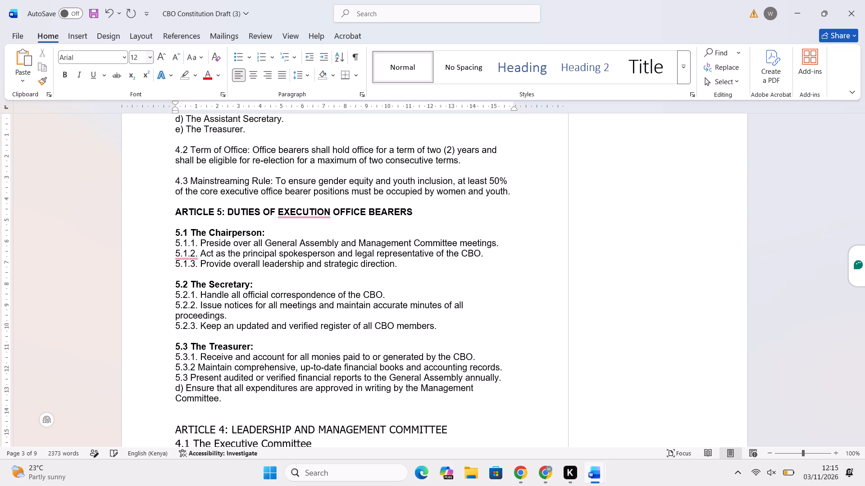
pyautogui.write('.2')
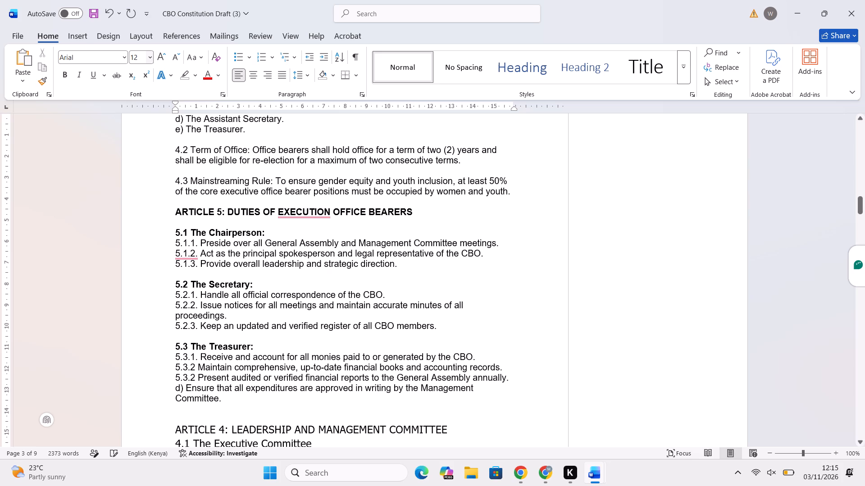
pyautogui.press('BackSpace')
pyautogui.press('3')
# Relabel the Treasurer's fourth duty, written approval of expenditures, as "5.3.4." with a closing full stop.
pyautogui.click(182, 388)
pyautogui.press('BackSpace')
pyautogui.press('BackSpace')
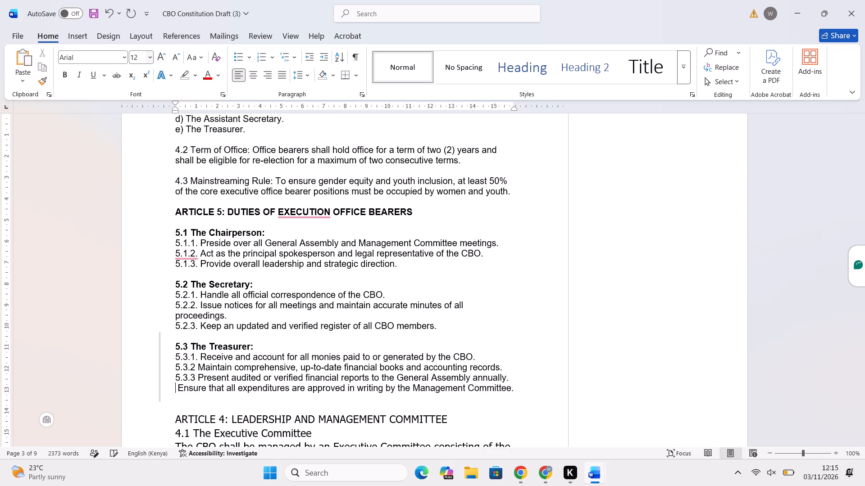
pyautogui.write('5.')
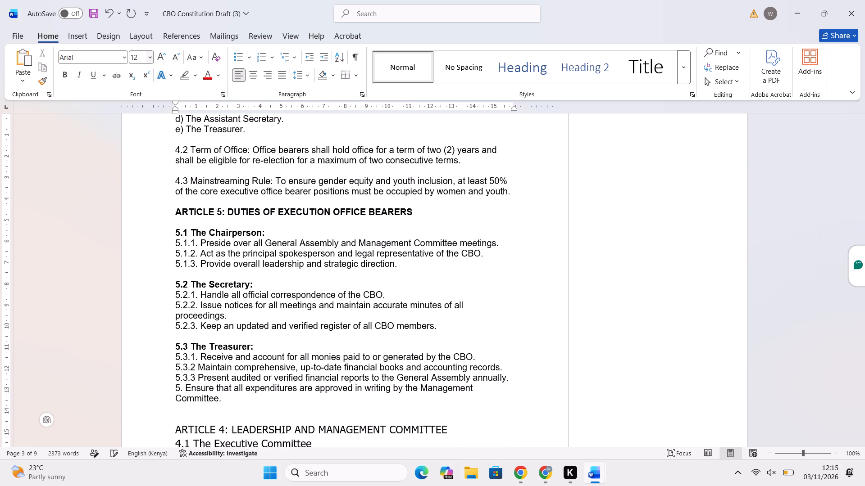
pyautogui.write('3.4')
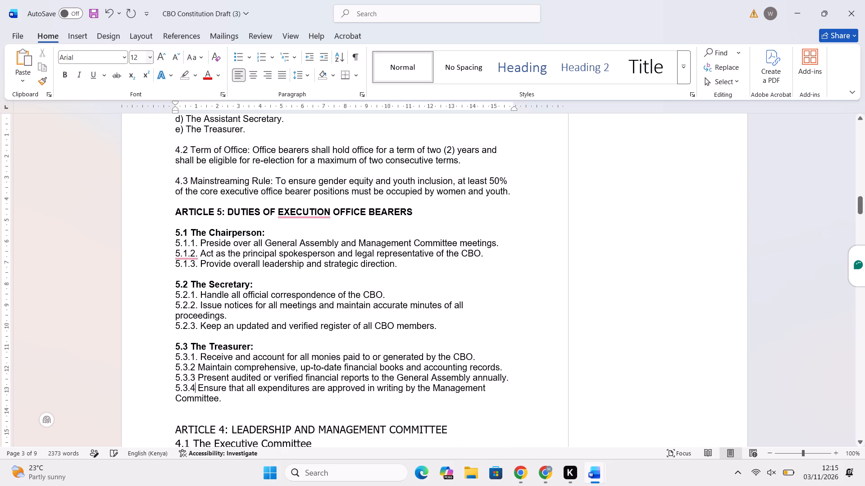
pyautogui.press('.')
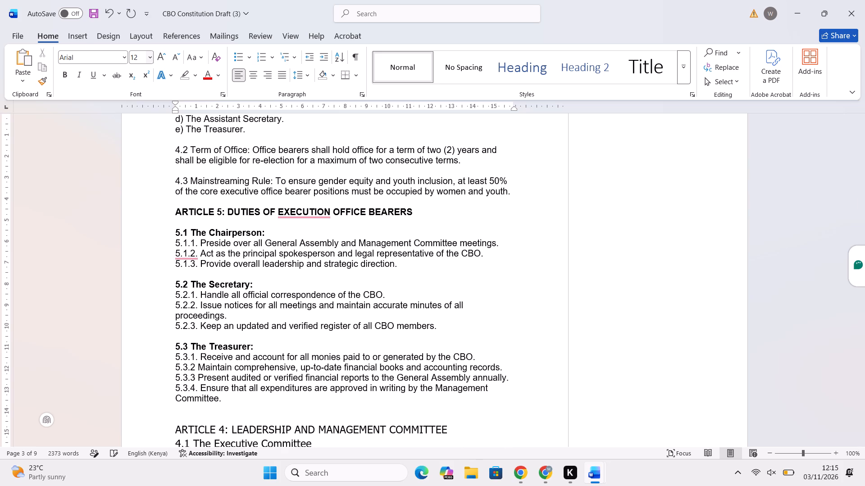
# Add a full stop after the Treasurer's duty numbers 5.3.3 and 5.3.2.
pyautogui.click(196, 376)
pyautogui.press('.')
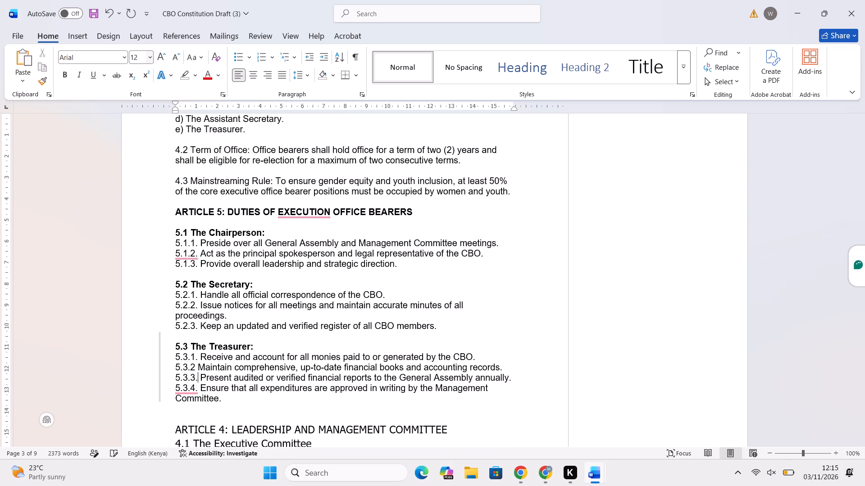
pyautogui.click(195, 364)
pyautogui.press('.')
# Delete the duplicate Article 4: Leadership and Management Committee, from its heading through the end of clause 4.3 Duties of the Committee.
pyautogui.click(259, 406)
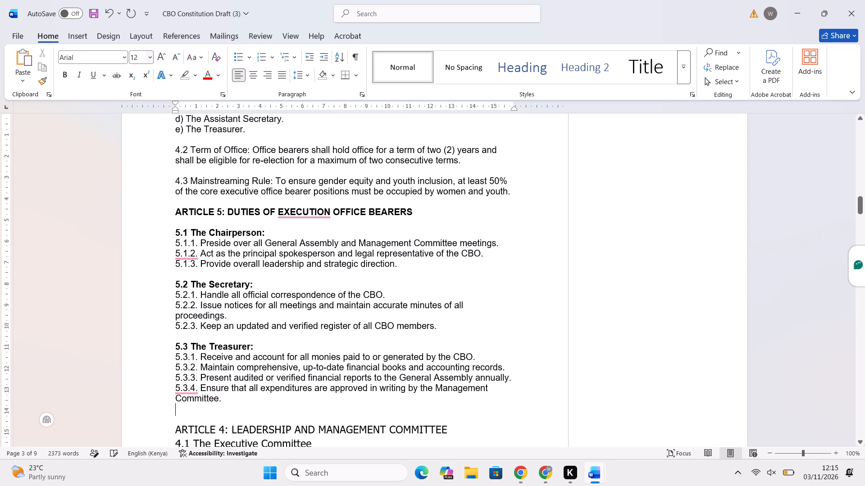
pyautogui.scroll(-2, 256, 336)
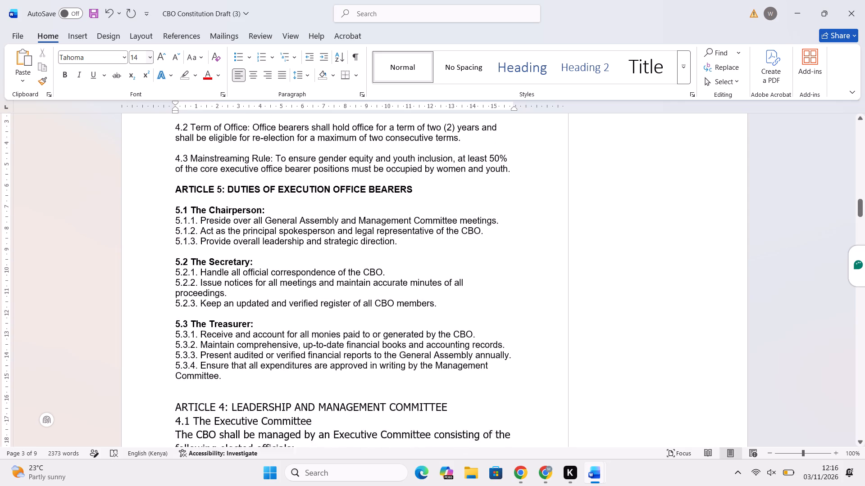
pyautogui.scroll(-1, 256, 336)
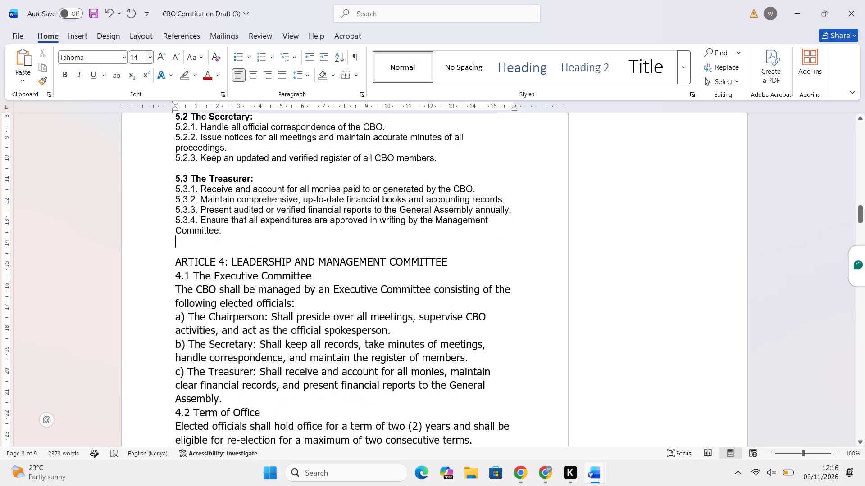
pyautogui.scroll(-5, 256, 336)
pyautogui.scroll(3, 256, 336)
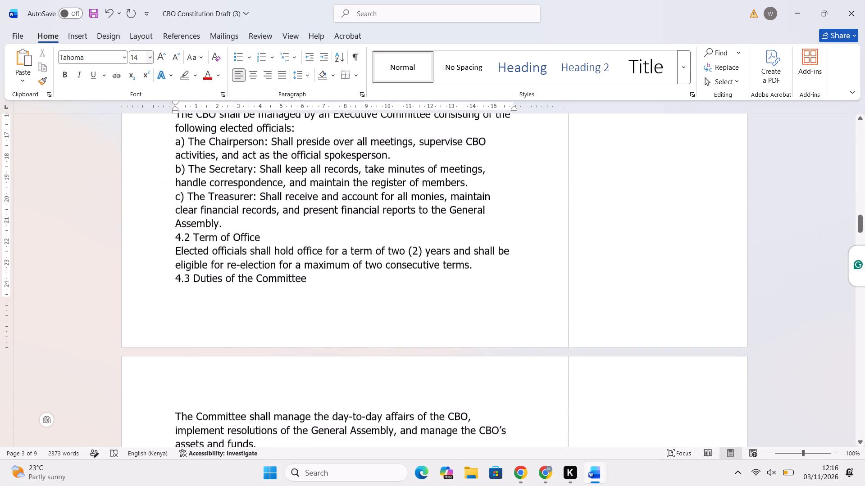
pyautogui.scroll(1, 256, 336)
pyautogui.scroll(-1, 256, 336)
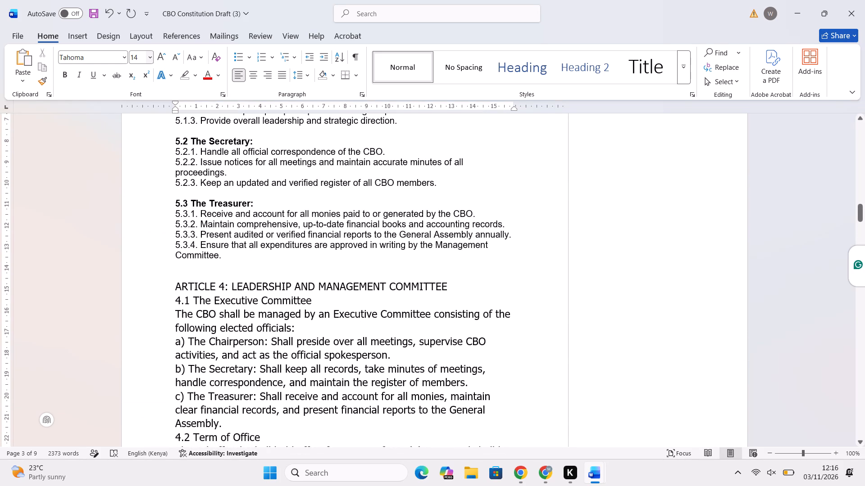
pyautogui.moveTo(174, 285); pyautogui.dragTo(253, 422)
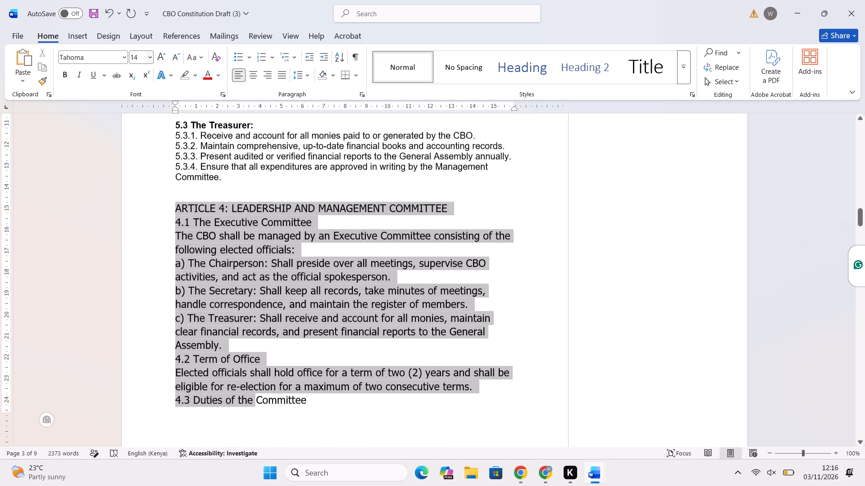
pyautogui.moveTo(253, 422); pyautogui.dragTo(278, 292)
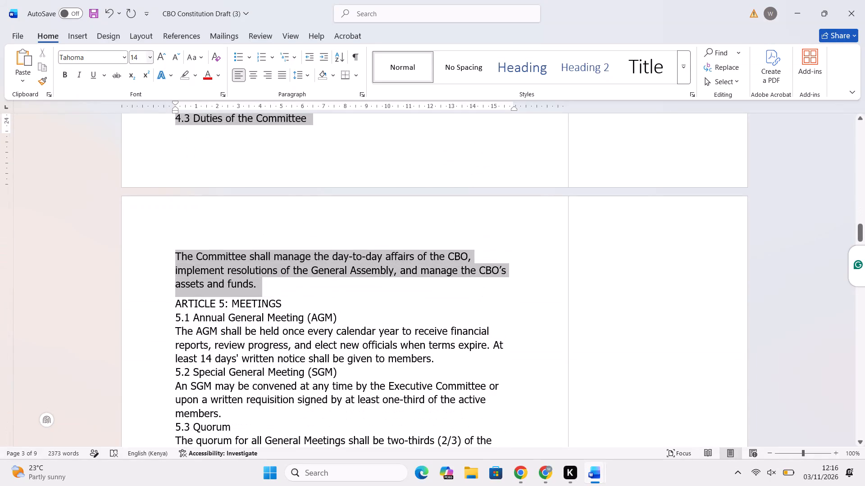
pyautogui.moveTo(278, 292); pyautogui.dragTo(278, 292)
pyautogui.press('BackSpace')
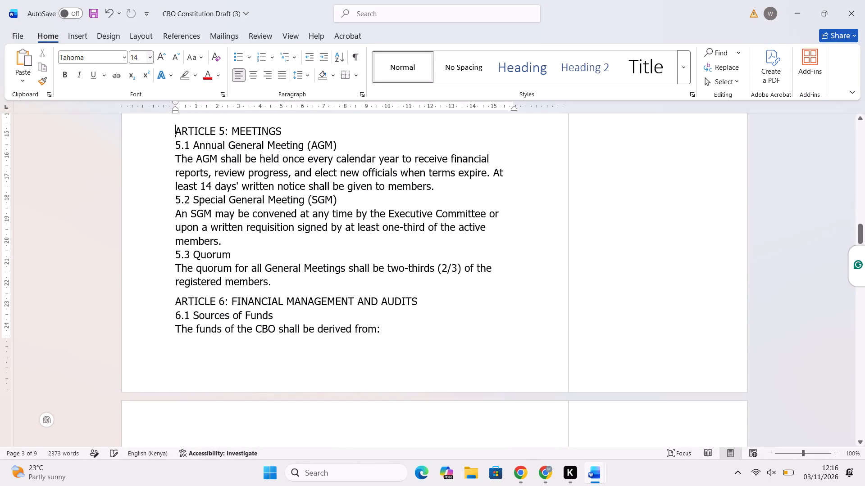
# Renumber the Meetings article as Article 6 and its Annual General Meeting clause as 6.1.
pyautogui.scroll(3, 389, 294)
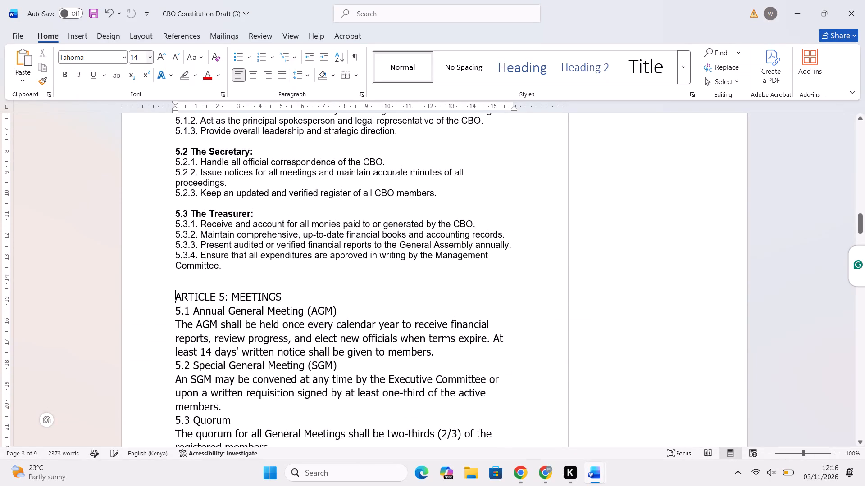
pyautogui.click(223, 297)
pyautogui.press('BackSpace')
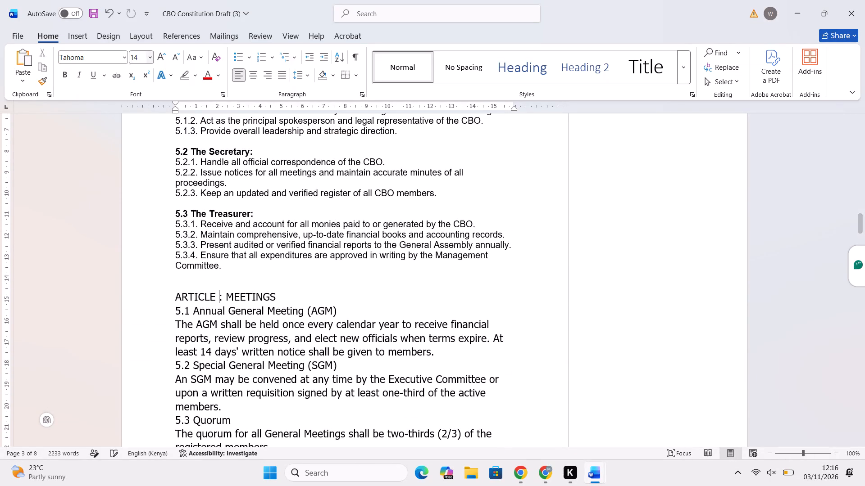
pyautogui.press('6')
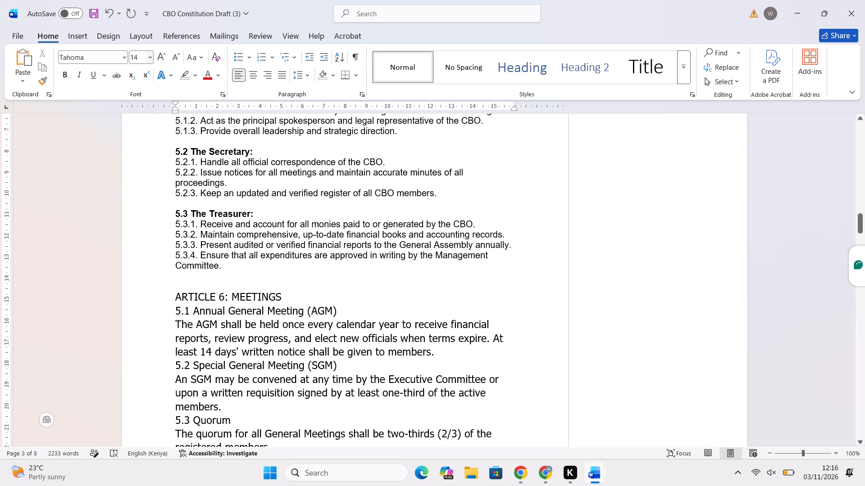
pyautogui.click(181, 313)
pyautogui.press('BackSpace')
pyautogui.press('6')
# Renumber the Special General Meeting clause as 6.2 and the Quorum clause as 6.3 in the Meetings article.
pyautogui.click(181, 366)
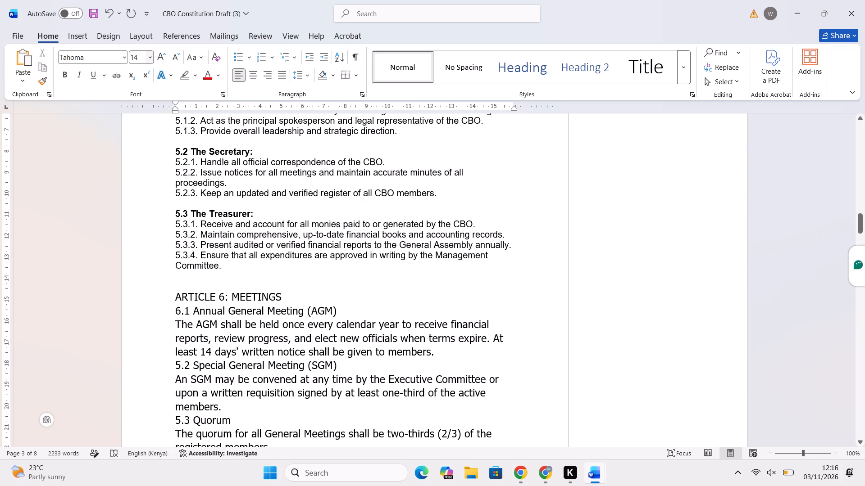
pyautogui.press('BackSpace')
pyautogui.press('6')
pyautogui.click(182, 423)
pyautogui.press('BackSpace')
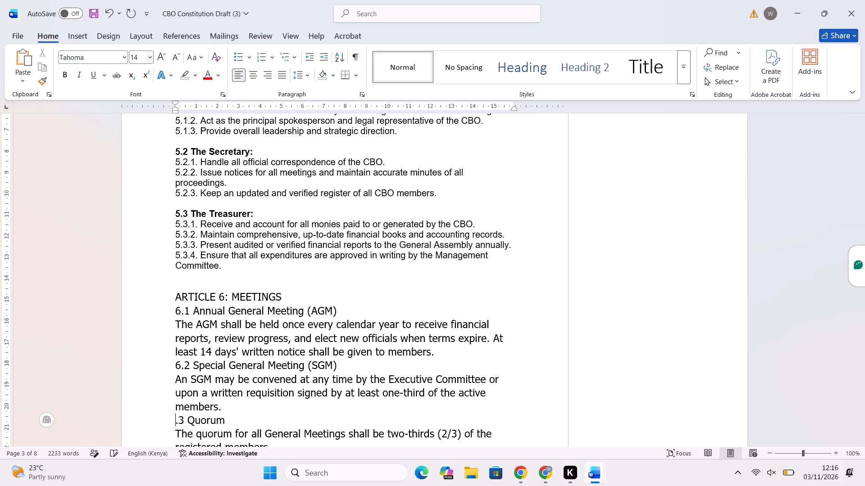
pyautogui.press('5')
pyautogui.press('BackSpace')
pyautogui.press('6')
# Look back over Articles 3 to 6 to check the clause numbering, list style and formatting.
pyautogui.scroll(-1, 182, 423)
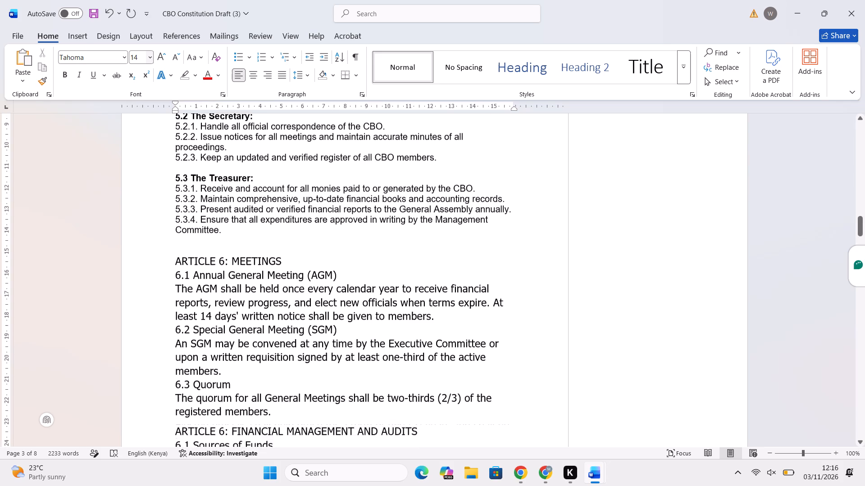
pyautogui.scroll(-1, 182, 423)
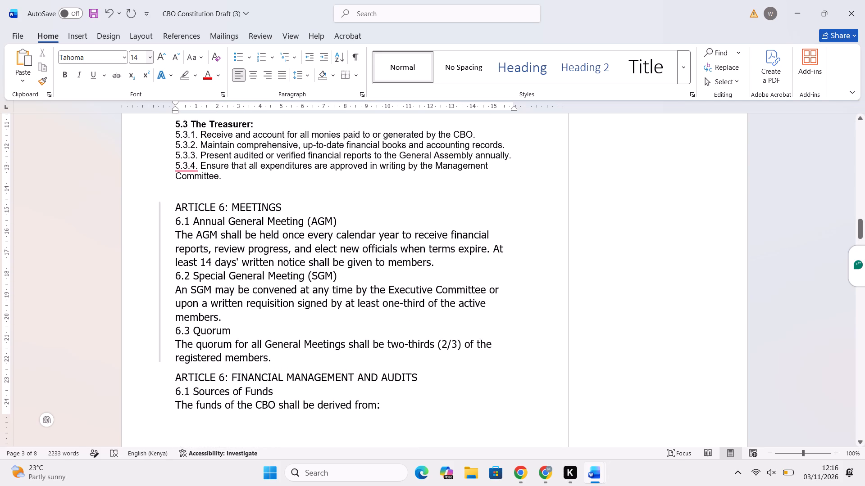
pyautogui.scroll(2, 283, 200)
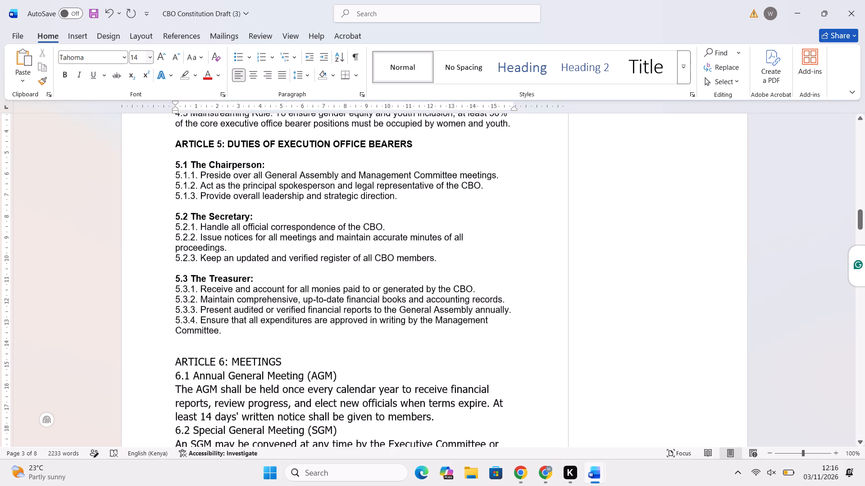
pyautogui.scroll(-1, 283, 200)
pyautogui.scroll(3, 283, 200)
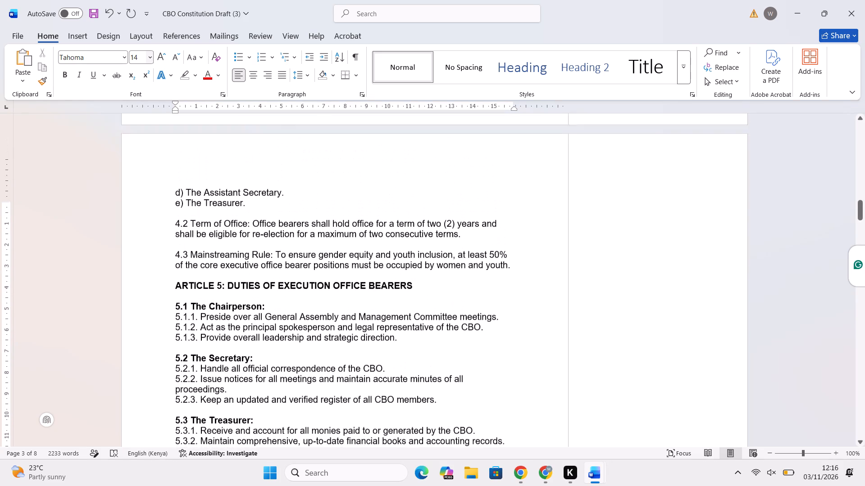
pyautogui.scroll(2, 283, 200)
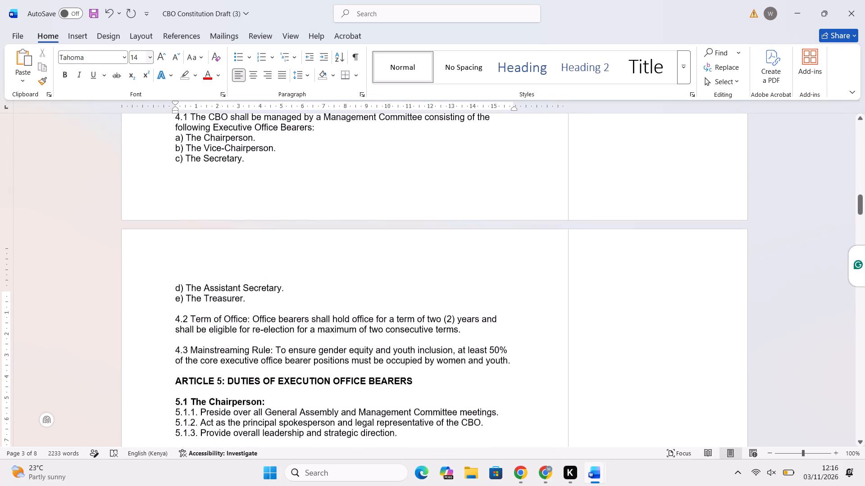
pyautogui.scroll(2, 283, 200)
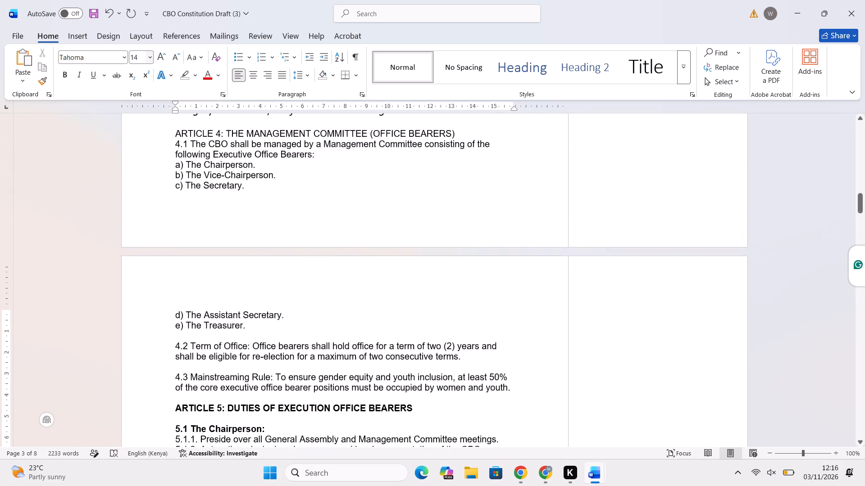
pyautogui.scroll(2, 283, 200)
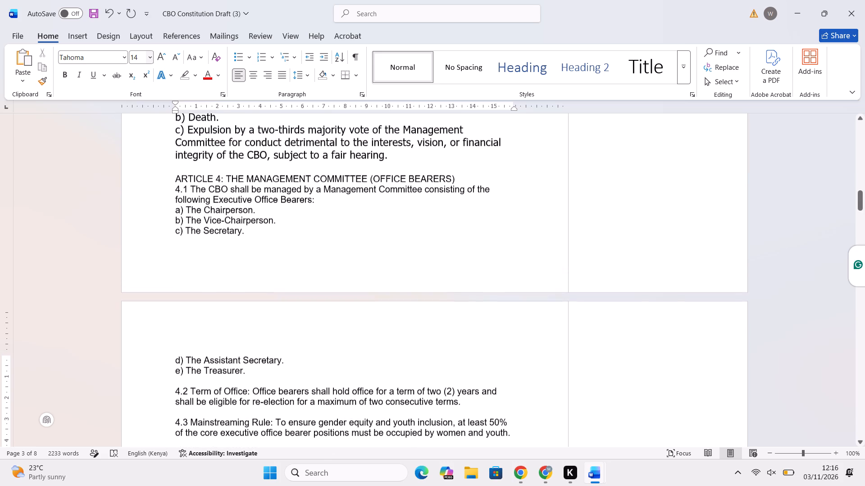
pyautogui.scroll(2, 283, 200)
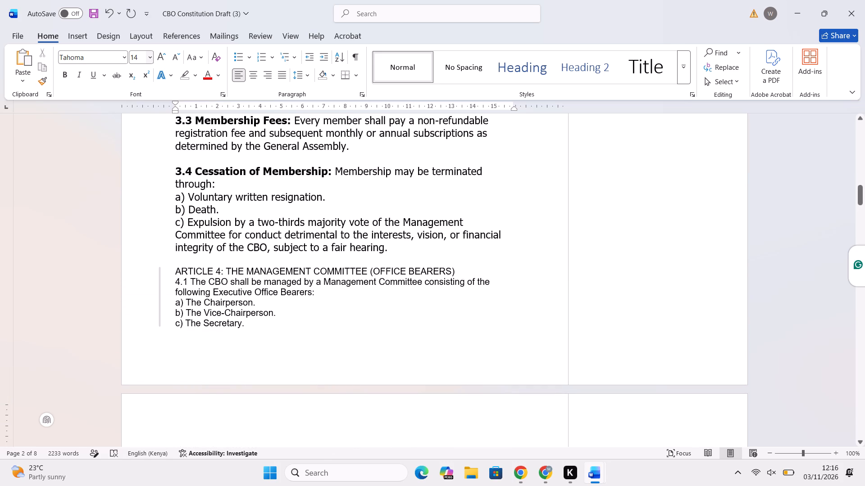
pyautogui.scroll(-2, 224, 272)
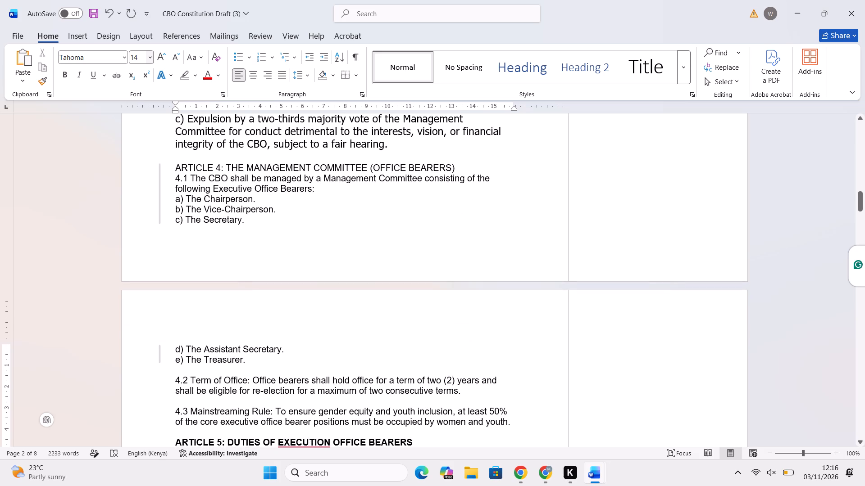
pyautogui.scroll(-1, 224, 272)
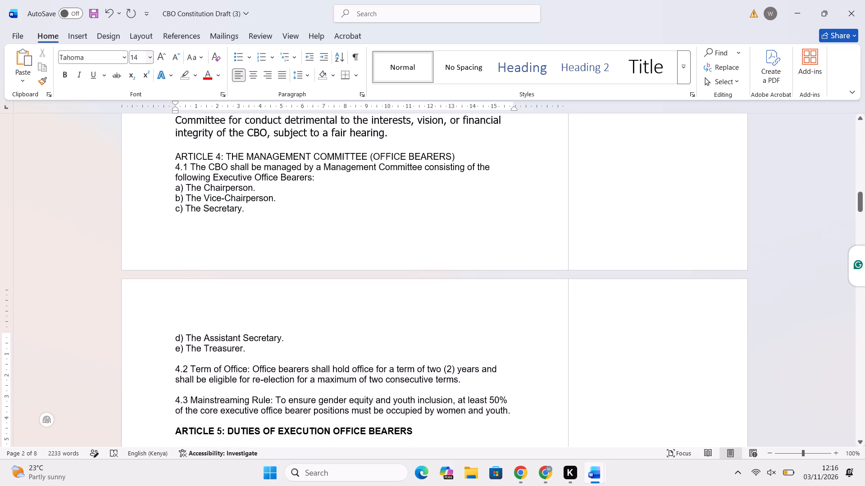
pyautogui.scroll(-1, 224, 272)
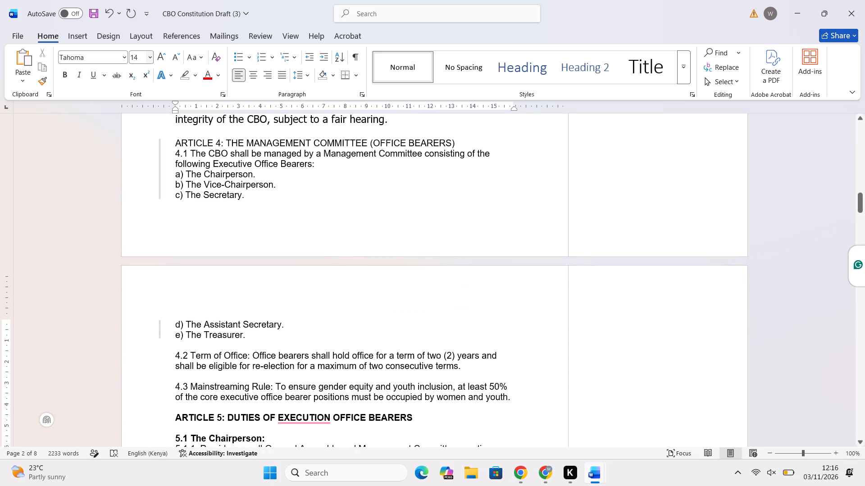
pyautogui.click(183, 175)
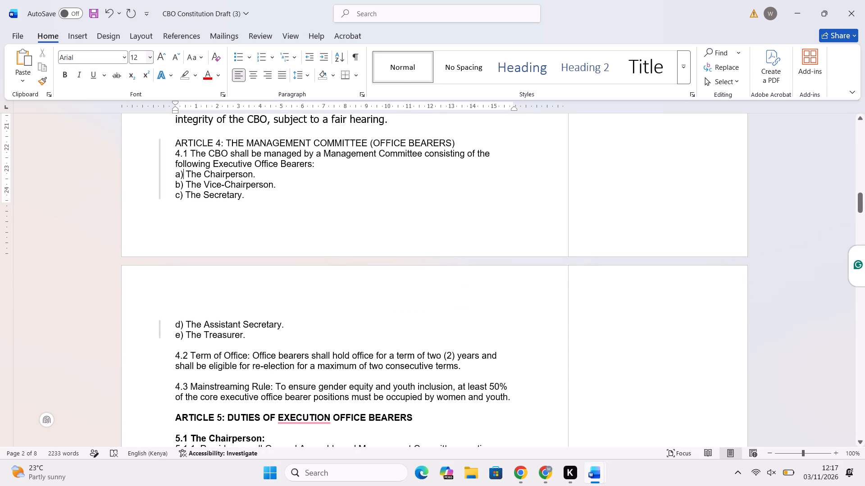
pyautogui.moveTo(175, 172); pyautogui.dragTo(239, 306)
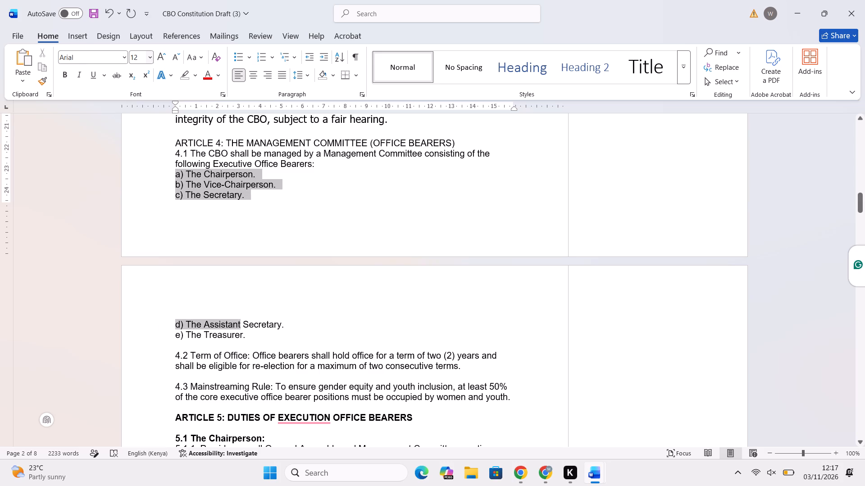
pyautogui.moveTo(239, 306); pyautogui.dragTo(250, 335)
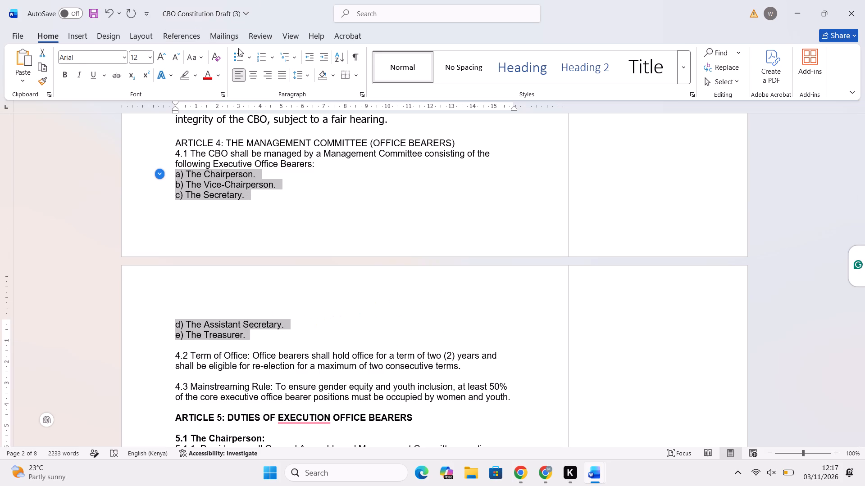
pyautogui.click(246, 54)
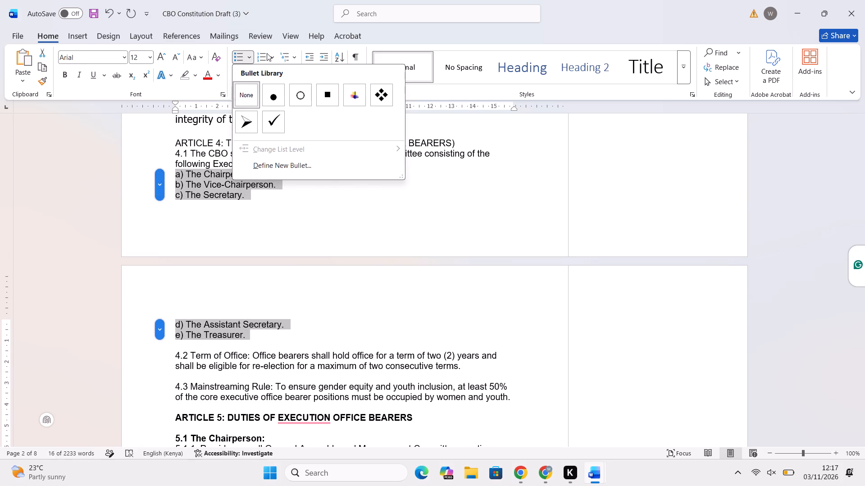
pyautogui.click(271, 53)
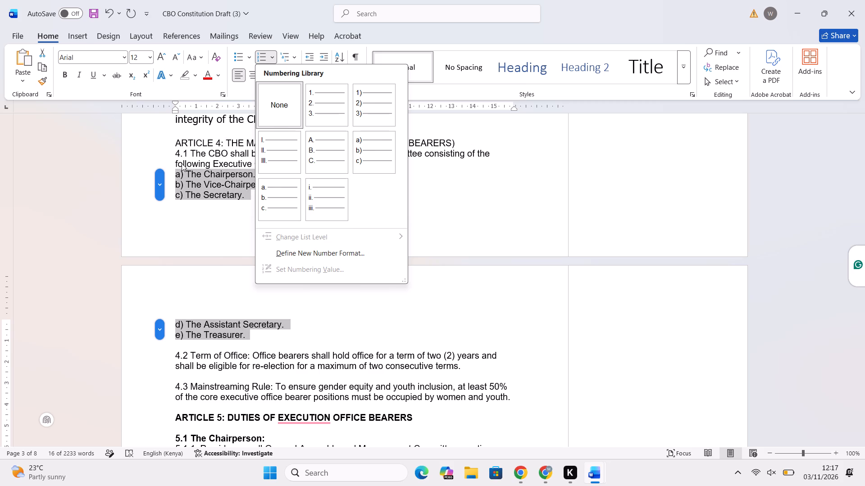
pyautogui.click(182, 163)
# Insert a blank line between clause 4.1's introductory sentence and its list of Executive Office Bearers.
pyautogui.click(321, 164)
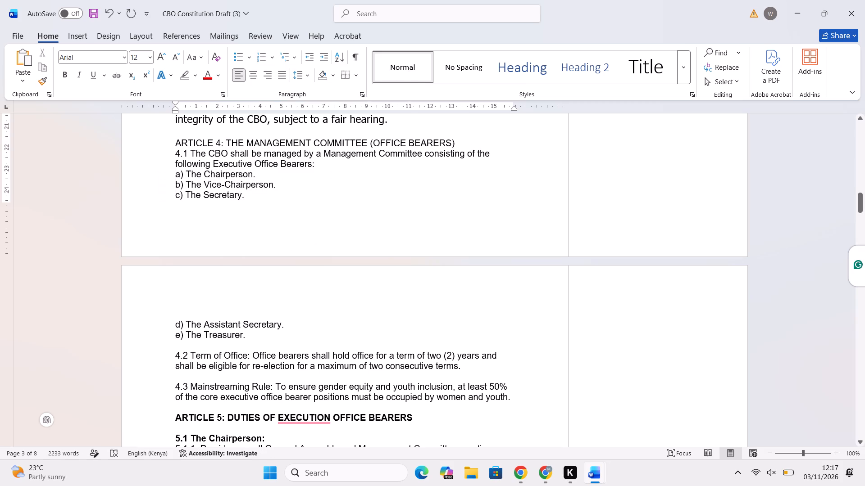
pyautogui.press('Return')
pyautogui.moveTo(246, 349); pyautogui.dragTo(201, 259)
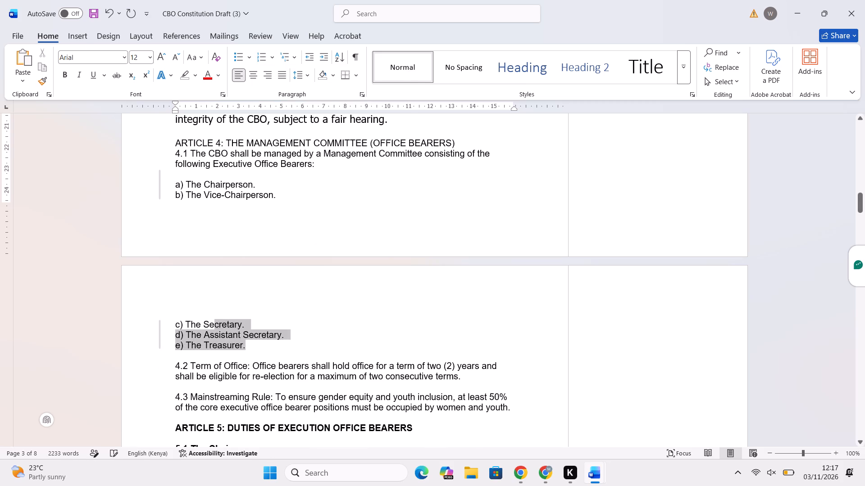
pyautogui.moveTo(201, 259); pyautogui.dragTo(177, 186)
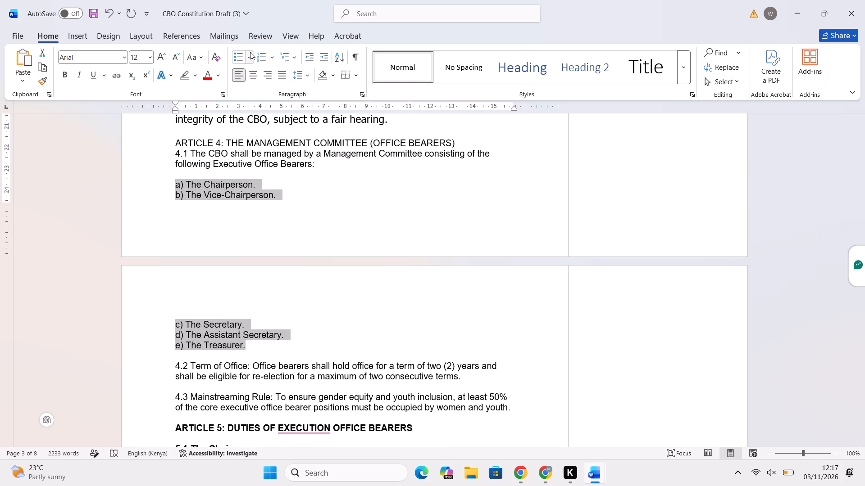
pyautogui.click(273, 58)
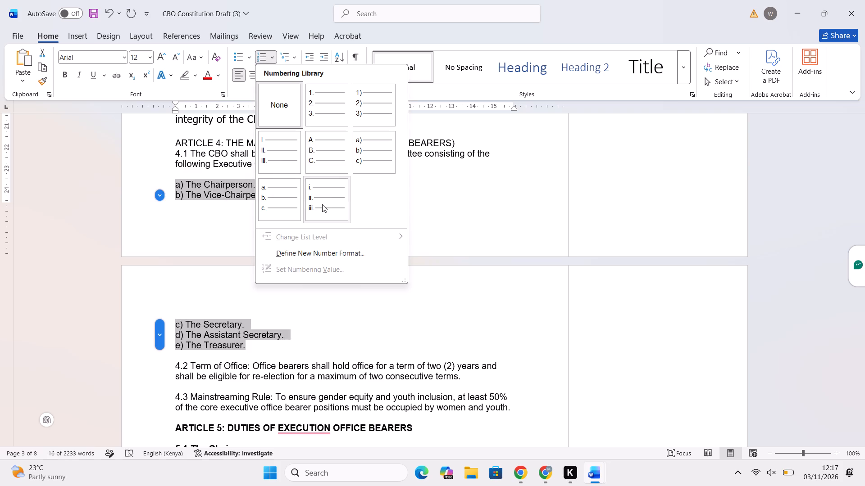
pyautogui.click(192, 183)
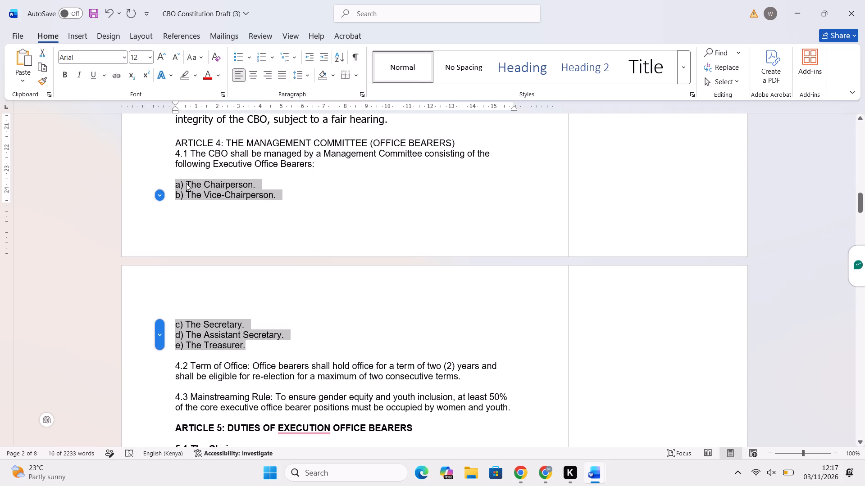
# Remove the typed letters a) and b) before The Chairperson and The Vice-Chairperson in clause 4.1, keeping each on its own line.
pyautogui.click(186, 183)
pyautogui.press('BackSpace')
pyautogui.press('BackSpace')
pyautogui.press('BackSpace')
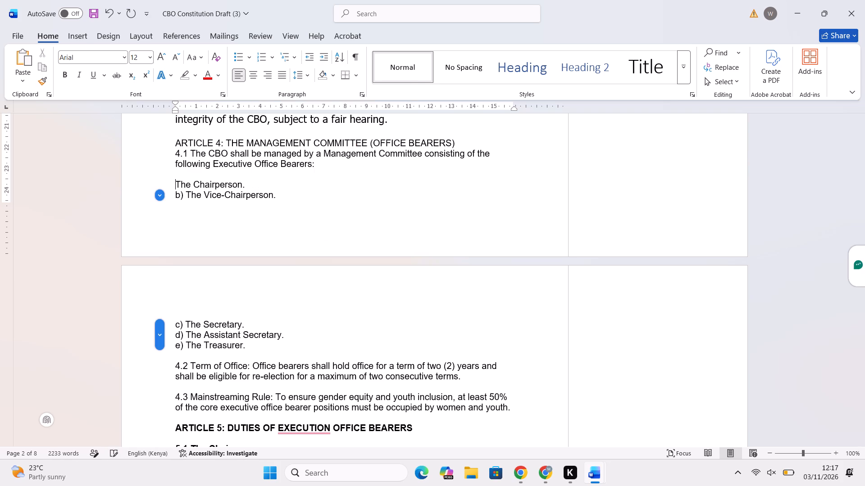
pyautogui.click(182, 193)
pyautogui.press('Right')
pyautogui.press('BackSpace')
pyautogui.press('BackSpace')
pyautogui.press('BackSpace')
pyautogui.press('BackSpace')
pyautogui.press('Return')
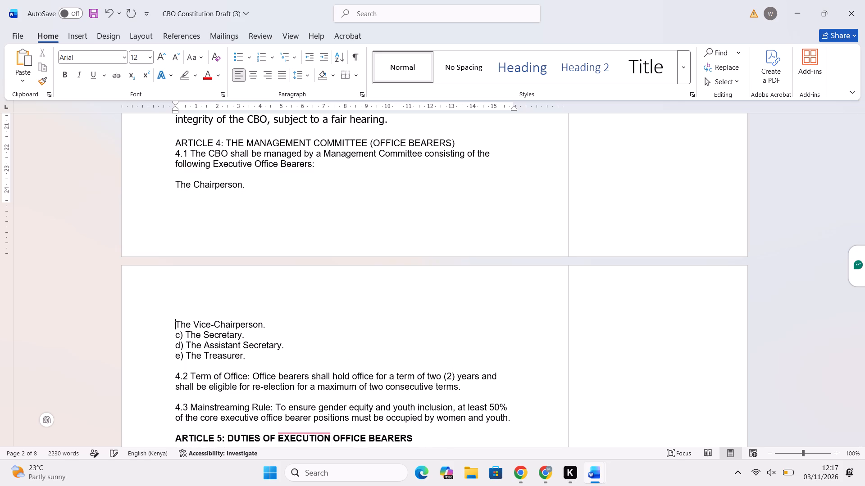
# Remove the typed letters c) and d) before The Secretary and The Assistant Secretary, keeping each on its own line.
pyautogui.click(186, 333)
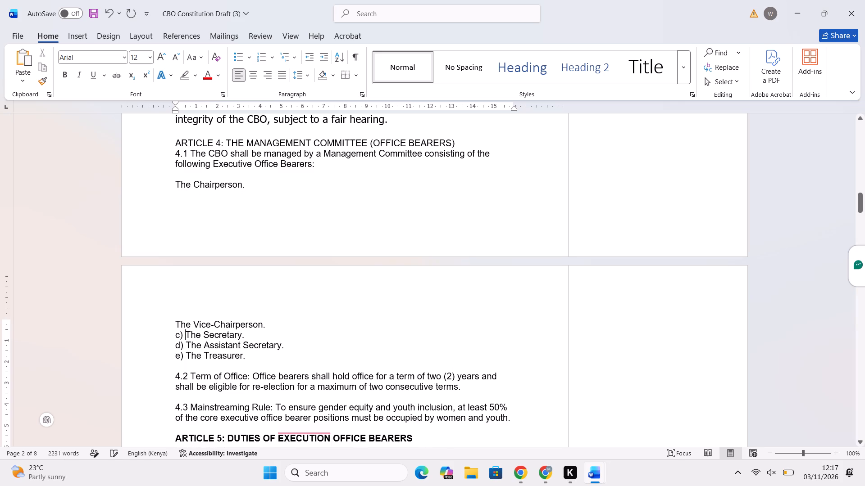
pyautogui.press('BackSpace')
pyautogui.press('BackSpace')
pyautogui.press('BackSpace')
pyautogui.press('BackSpace')
pyautogui.press('Return')
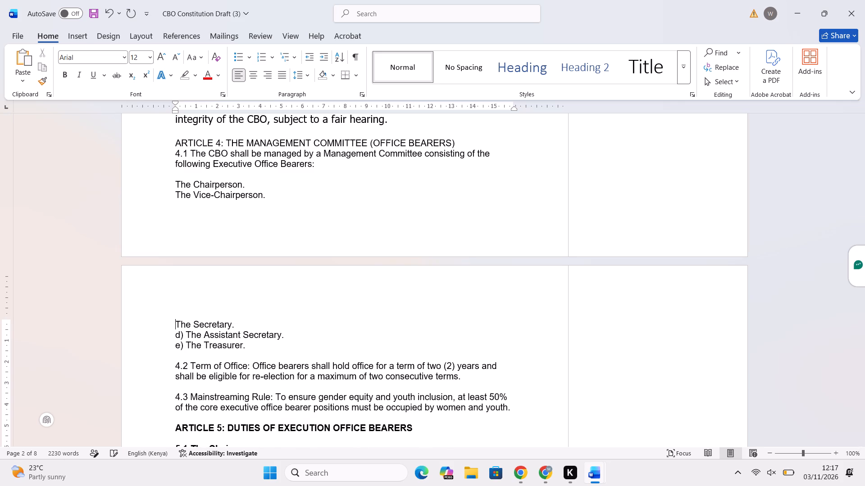
pyautogui.click(186, 336)
pyautogui.press('BackSpace')
pyautogui.press('BackSpace')
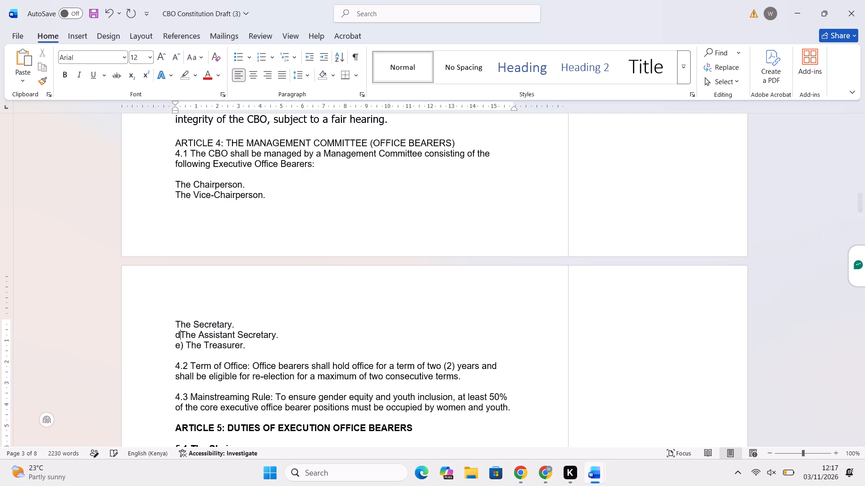
pyautogui.press('BackSpace')
pyautogui.press('BackSpace')
pyautogui.press('Return')
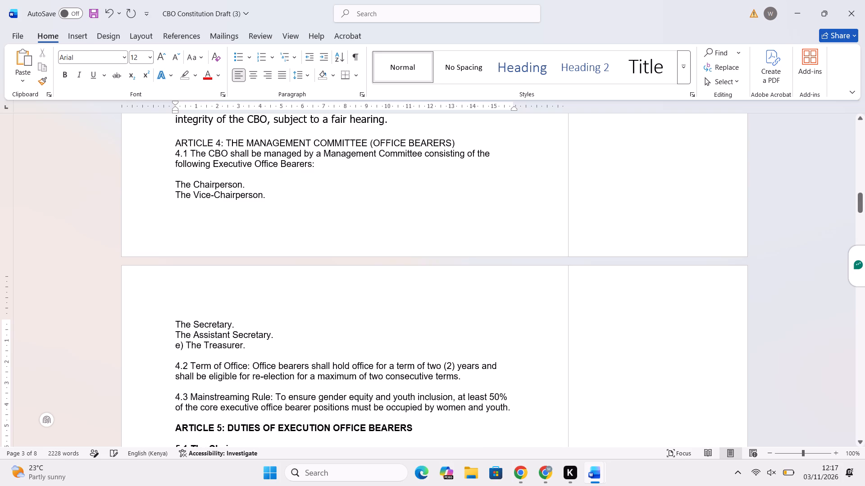
# Remove the typed letter e) before The Treasurer, keeping the entry on its own line.
pyautogui.click(187, 344)
pyautogui.press('BackSpace')
pyautogui.press('BackSpace')
pyautogui.press('BackSpace')
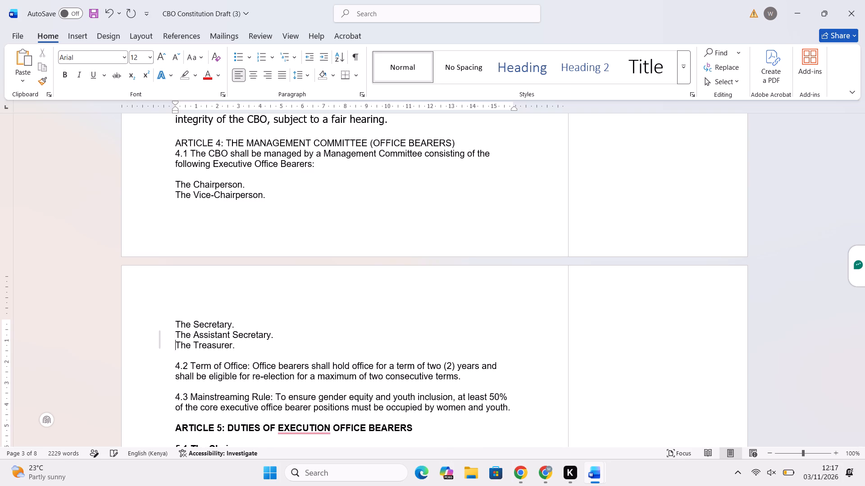
pyautogui.press('BackSpace')
pyautogui.press('Return')
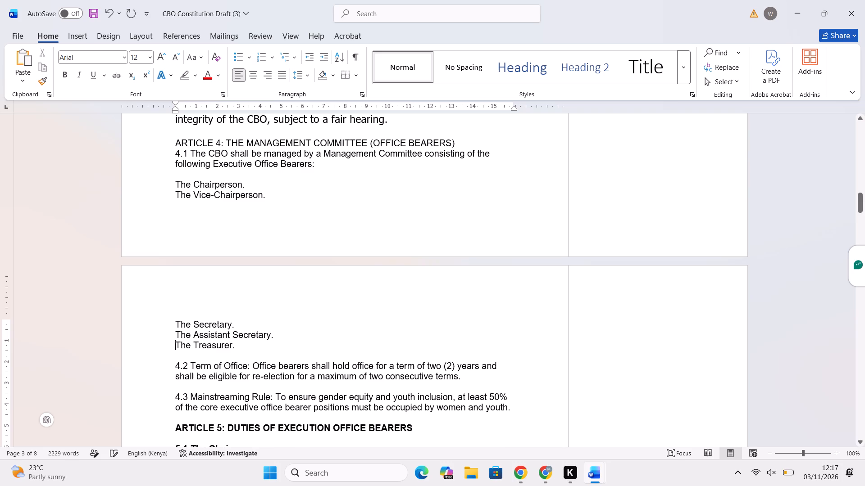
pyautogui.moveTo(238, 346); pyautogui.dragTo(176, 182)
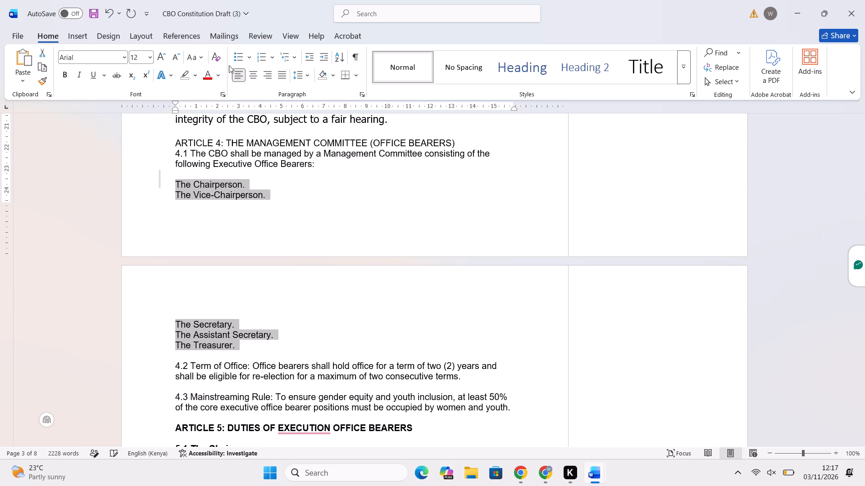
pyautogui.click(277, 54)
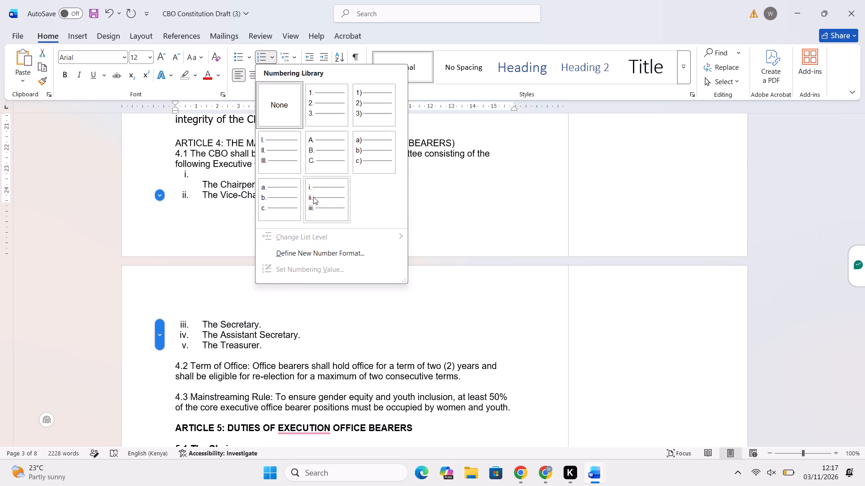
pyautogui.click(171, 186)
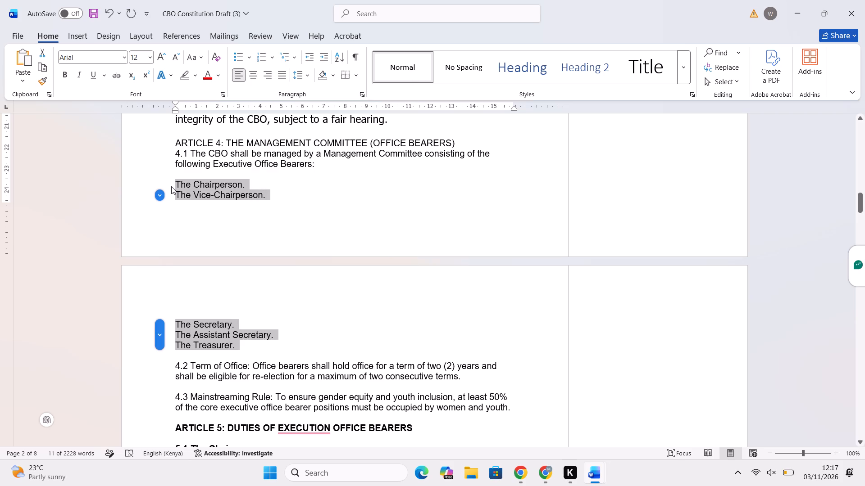
# Replace the breaks before The Chairperson in clause 4.1 with new paragraph breaks, keeping a blank line after the introductory sentence.
pyautogui.click(176, 184)
pyautogui.press('BackSpace')
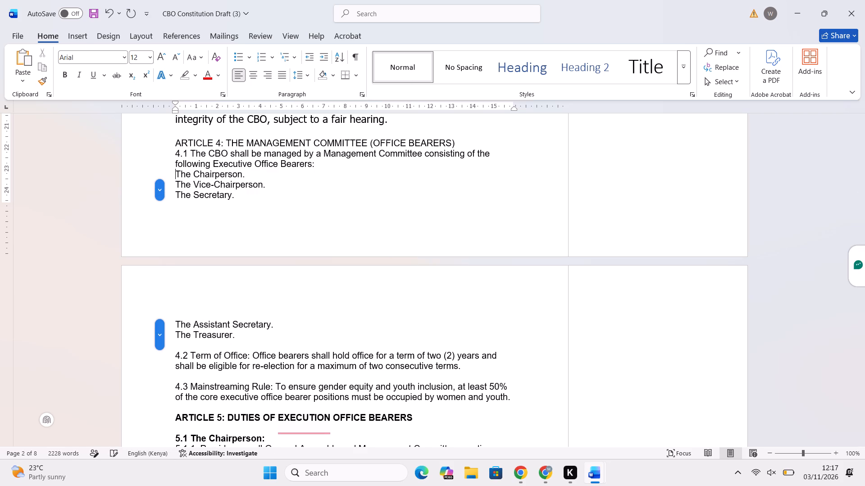
pyautogui.press('BackSpace')
pyautogui.press('Return')
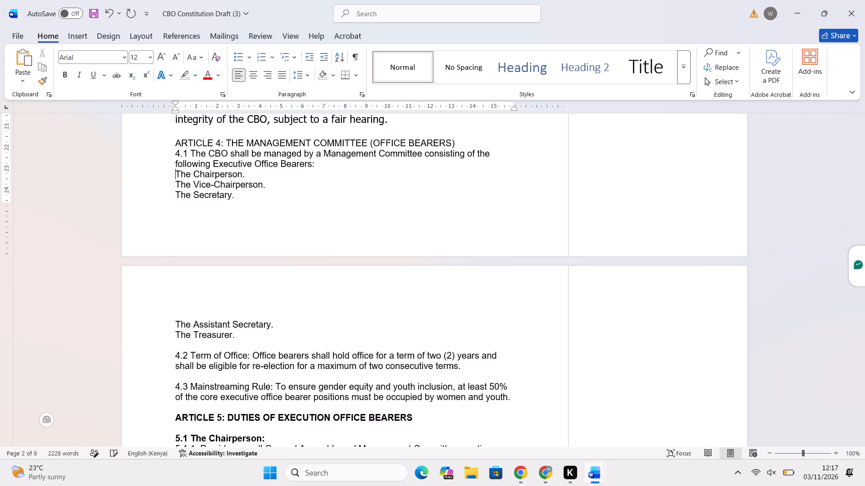
pyautogui.press('Return')
# Number the five office bearers in clause 4.1, from The Chairperson to The Treasurer, as an automatic i., ii., iii. list.
pyautogui.moveTo(178, 184); pyautogui.dragTo(175, 202)
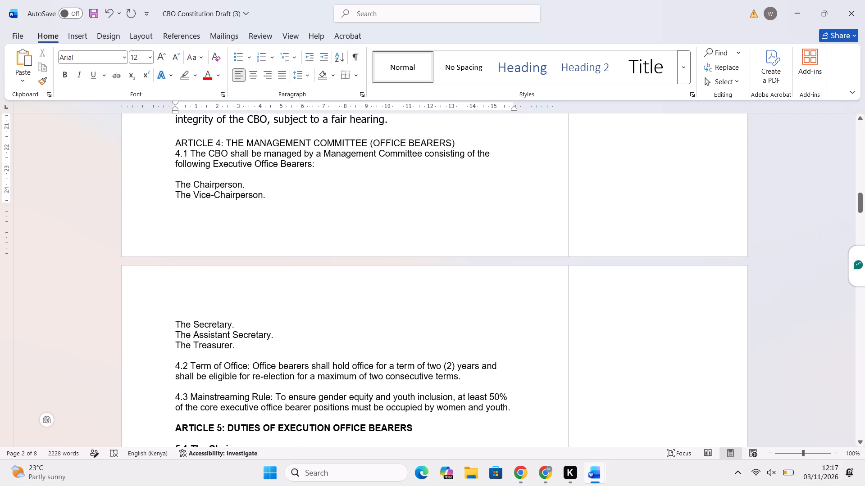
pyautogui.moveTo(175, 202); pyautogui.dragTo(179, 342)
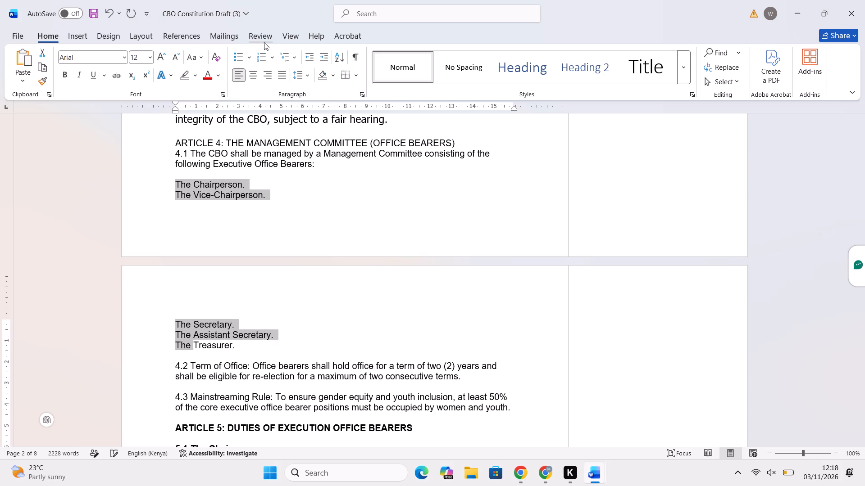
pyautogui.click(274, 61)
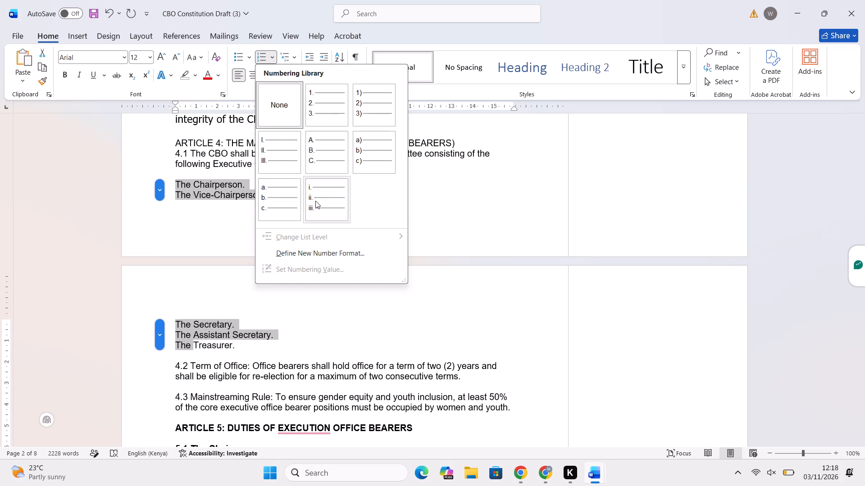
pyautogui.click(315, 201)
pyautogui.click(380, 307)
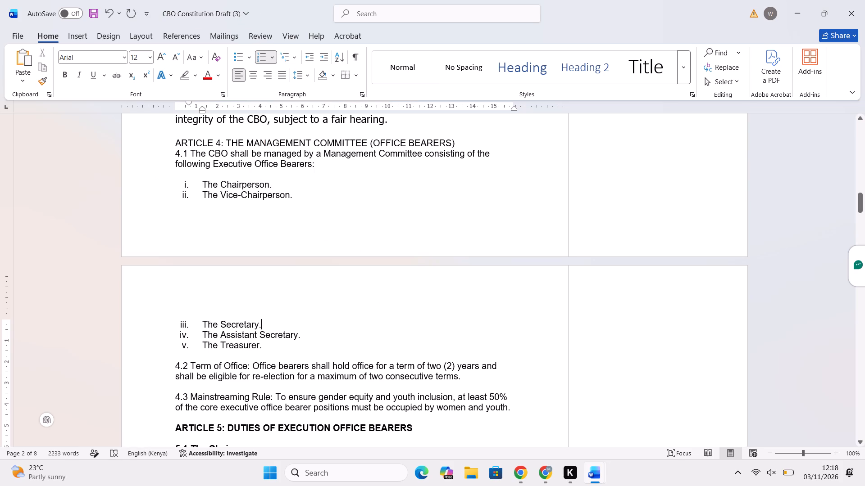
# Insert a blank line between the Article 4 heading and clause 4.1, and make the heading bold.
pyautogui.scroll(-1, 362, 307)
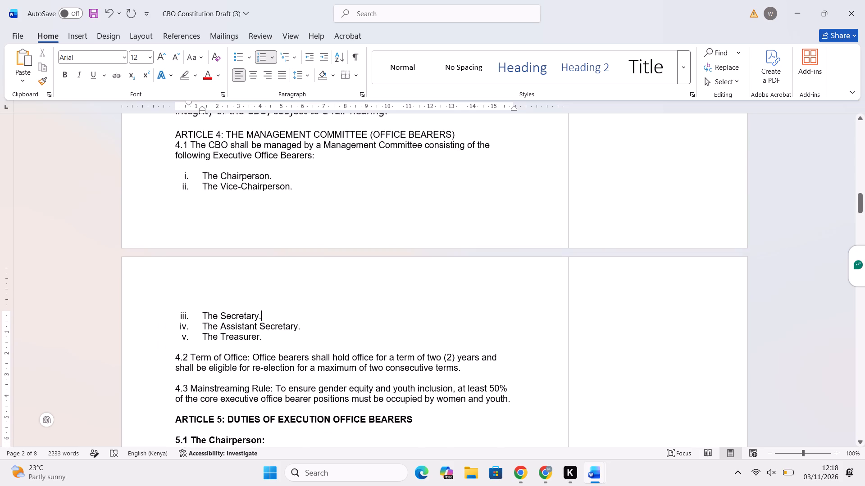
pyautogui.click(458, 131)
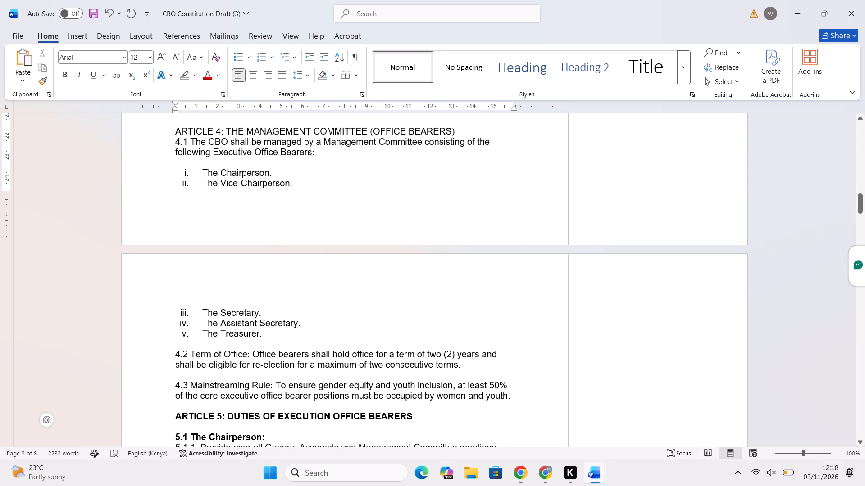
pyautogui.press('Return')
pyautogui.scroll(1, 400, 187)
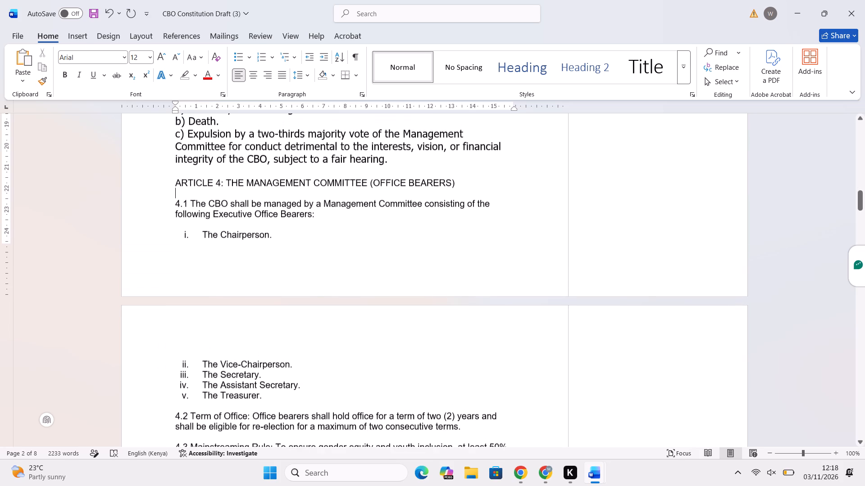
pyautogui.moveTo(472, 183); pyautogui.dragTo(173, 184)
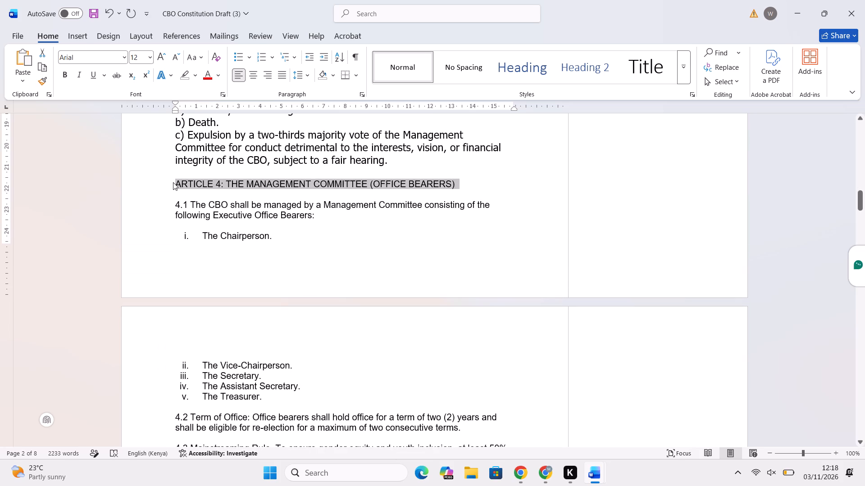
pyautogui.hotkey('ctrl', 'b')
# Remove the typed letter a) before Voluntary written resignation in clause 3.4, keeping the entry on its own line.
pyautogui.scroll(1, 291, 253)
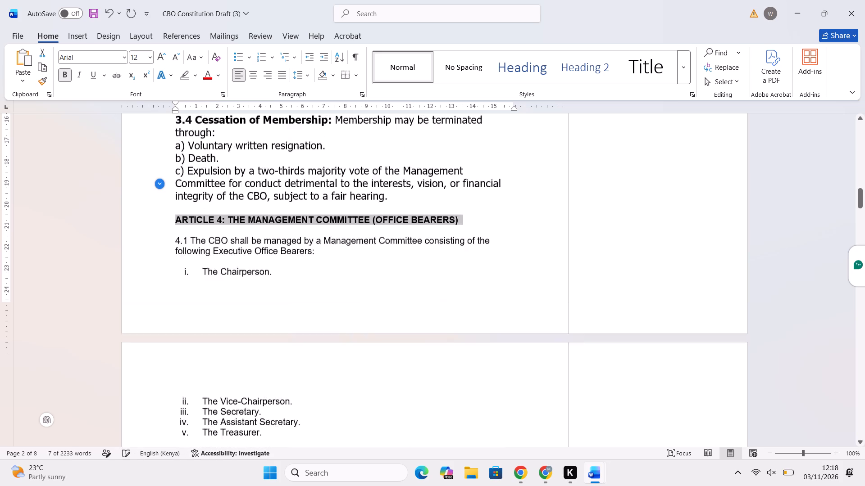
pyautogui.scroll(2, 291, 253)
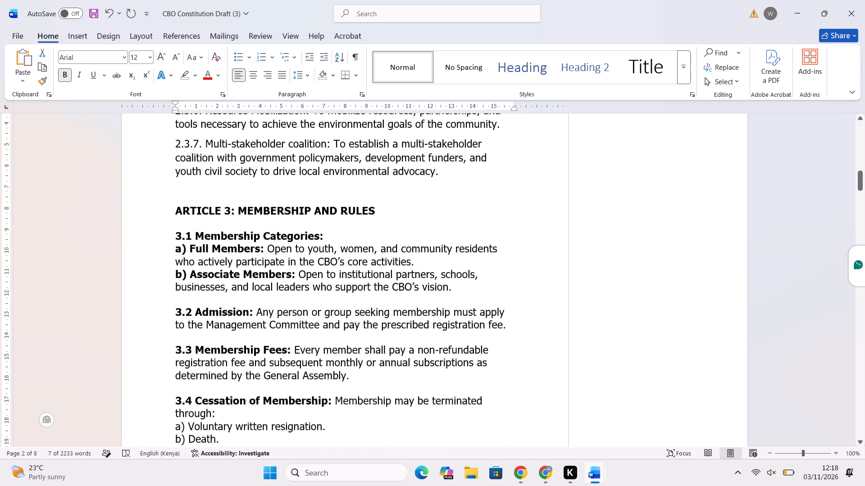
pyautogui.scroll(-3, 291, 253)
pyautogui.scroll(2, 291, 253)
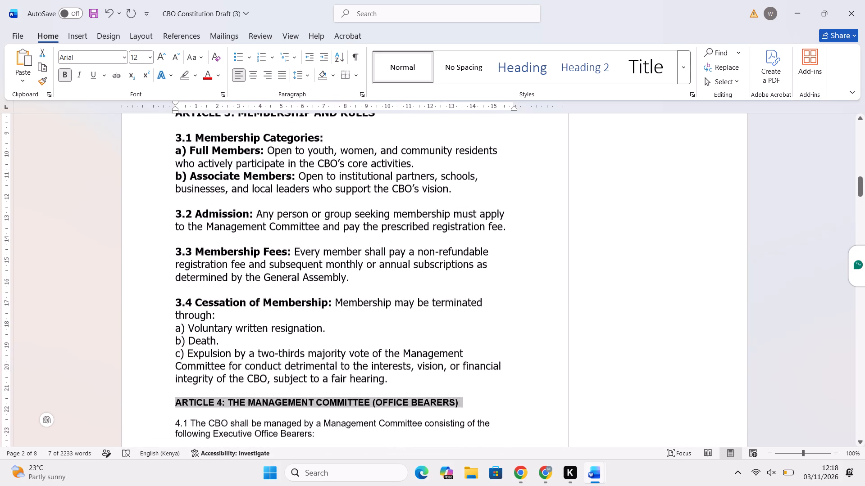
pyautogui.scroll(2, 291, 253)
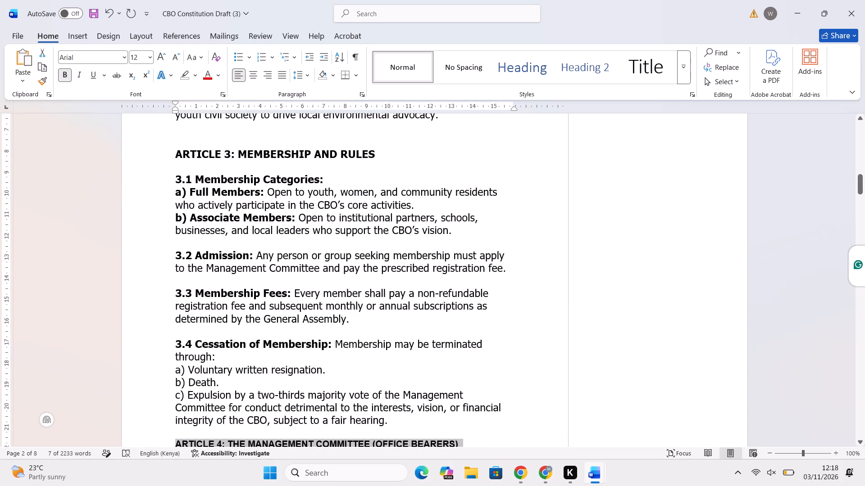
pyautogui.scroll(1, 291, 253)
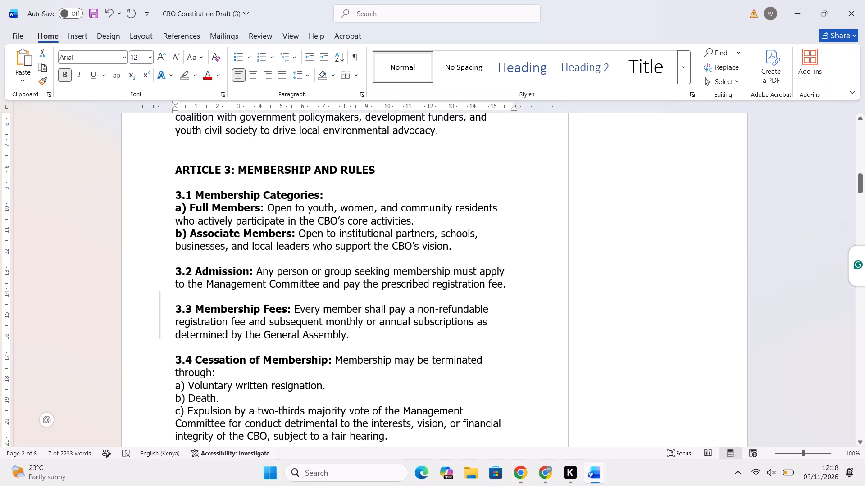
pyautogui.scroll(-2, 298, 333)
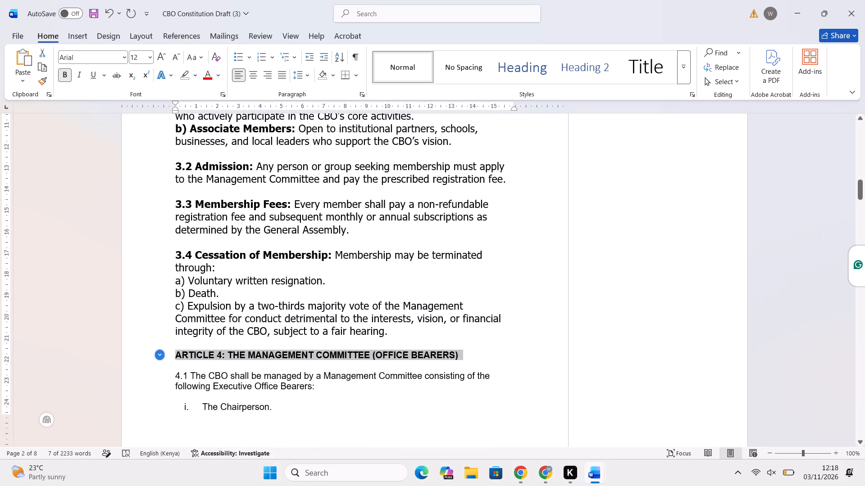
pyautogui.click(189, 279)
pyautogui.press('BackSpace')
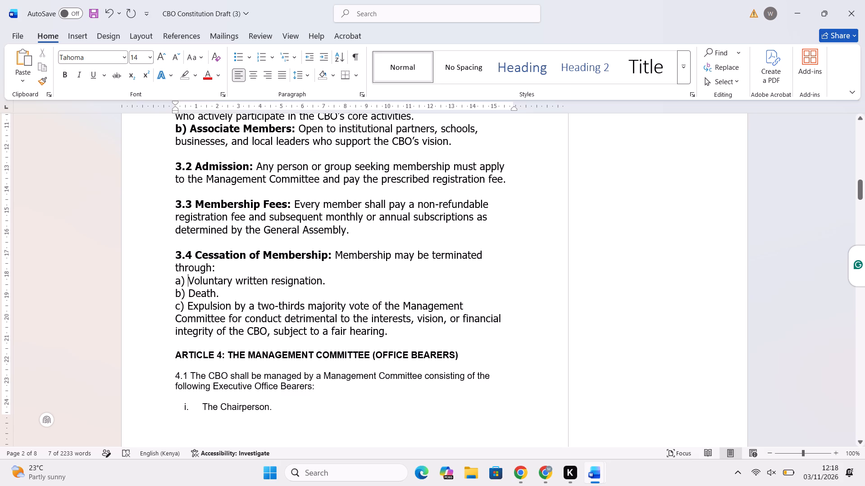
pyautogui.press('BackSpace')
pyautogui.press('BackSpace')
pyautogui.press('BackSpace')
pyautogui.press('Return')
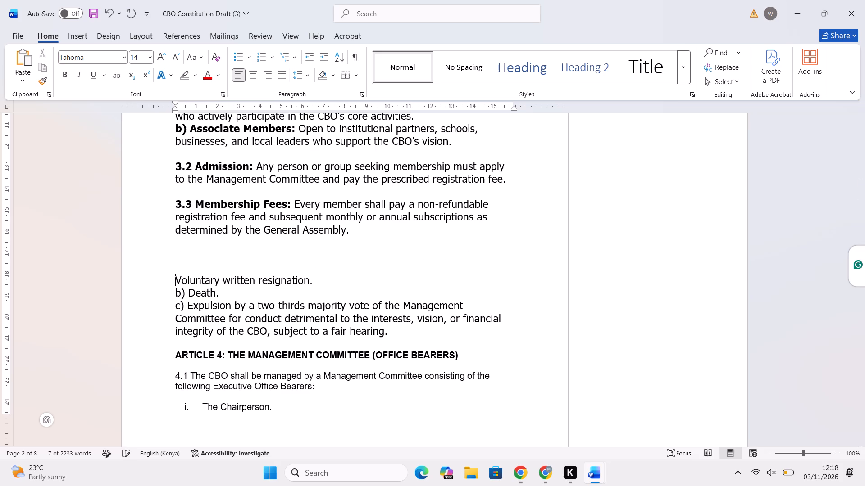
# Remove the typed letters b) and c) before Death and Expulsion in clause 3.4, keeping each on its own line.
pyautogui.click(190, 291)
pyautogui.press('BackSpace')
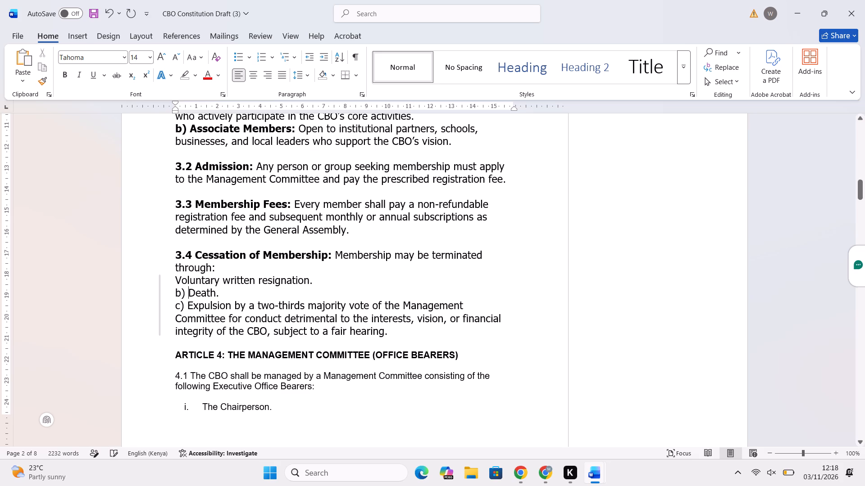
pyautogui.press('BackSpace')
pyautogui.press('BackSpace')
pyautogui.press('BackSpace')
pyautogui.press('Return')
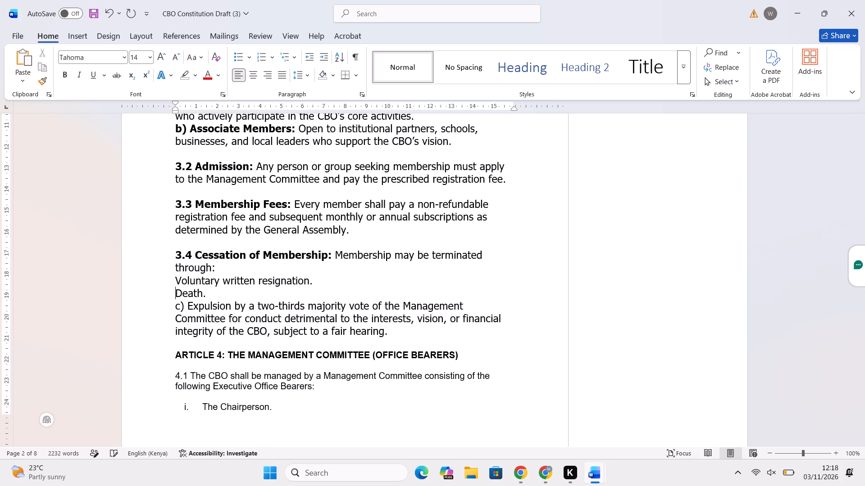
pyautogui.click(190, 305)
pyautogui.press('BackSpace')
pyautogui.press('BackSpace')
pyautogui.press('BackSpace')
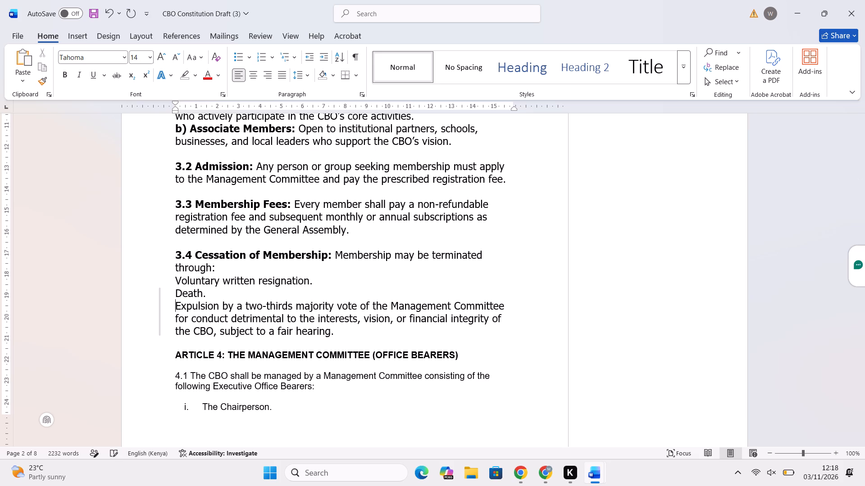
pyautogui.press('BackSpace')
pyautogui.press('Return')
# Number the three grounds for membership termination in clause 3.4 as an automatic i., ii., iii. list.
pyautogui.moveTo(336, 332); pyautogui.dragTo(189, 285)
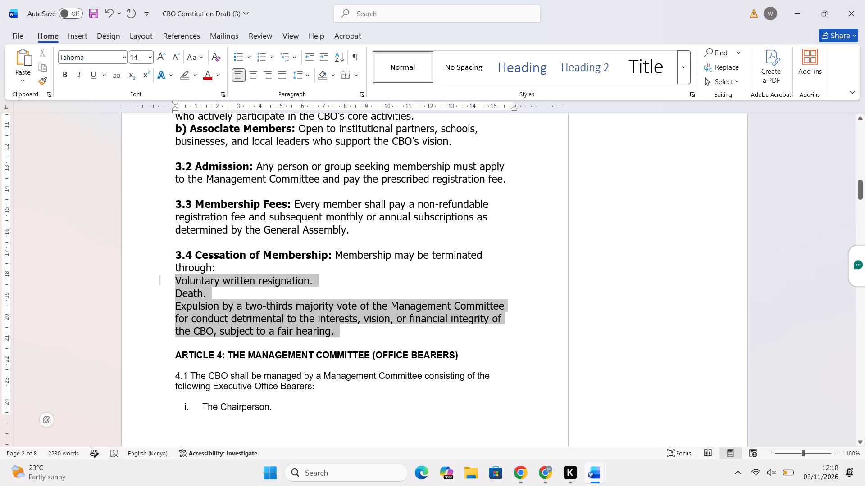
pyautogui.moveTo(189, 285); pyautogui.dragTo(187, 285)
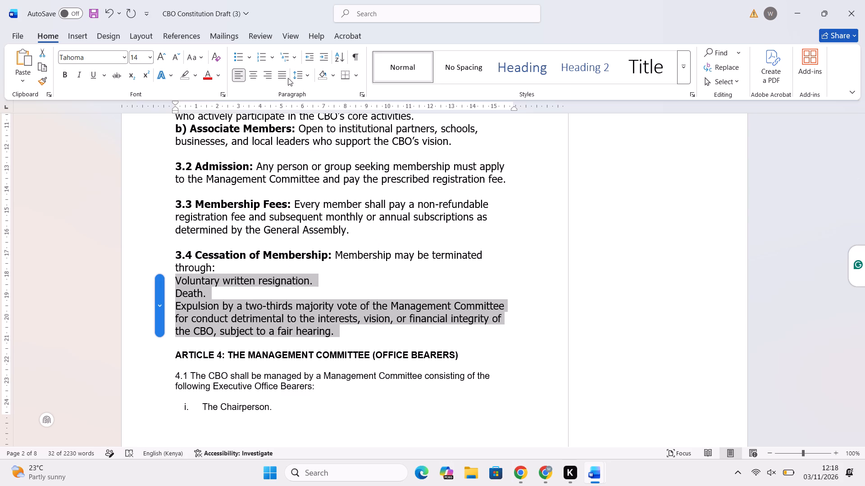
pyautogui.click(270, 55)
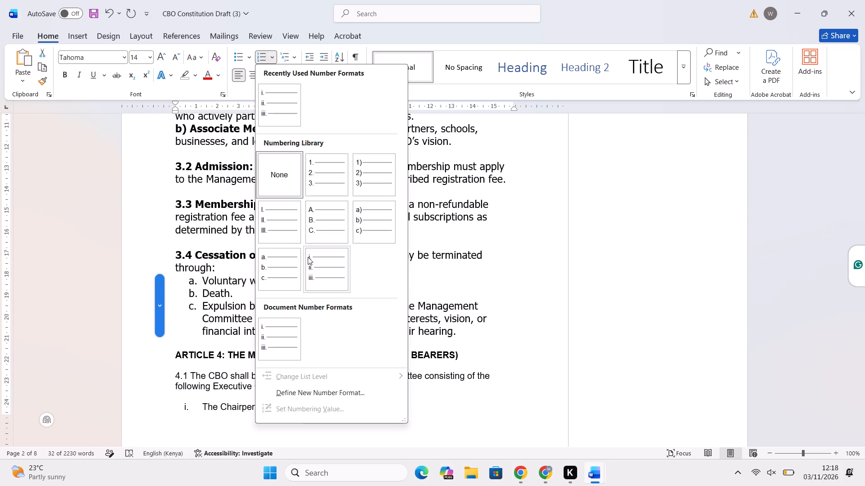
pyautogui.click(325, 265)
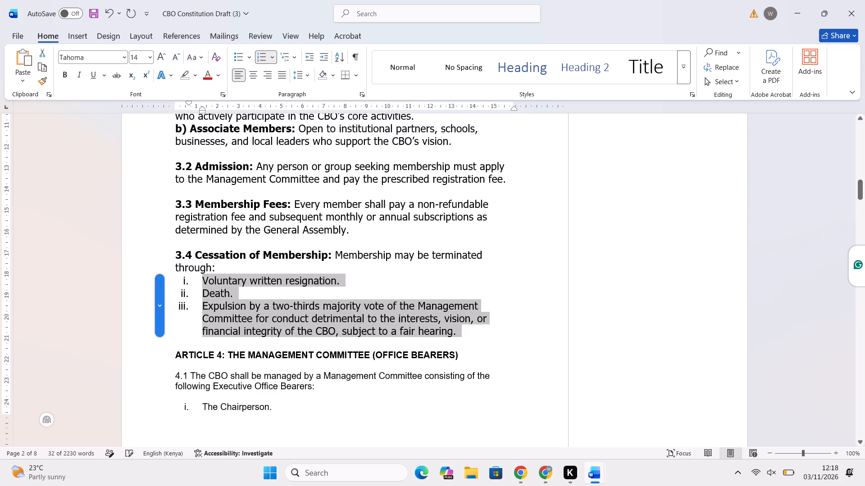
# Make the clause title "Term of Office:" in 4.2 bold.
pyautogui.scroll(-1, 348, 376)
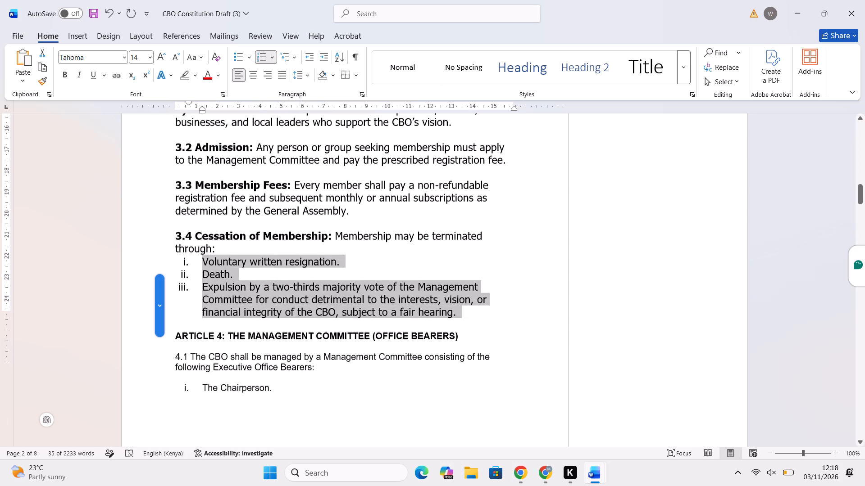
pyautogui.scroll(-2, 348, 376)
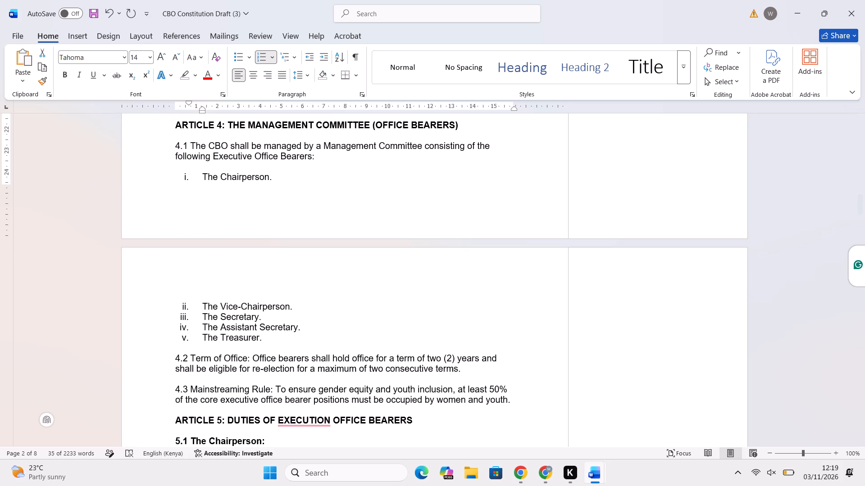
pyautogui.doubleClick(348, 376)
pyautogui.click(348, 376)
pyautogui.rightClick(348, 376)
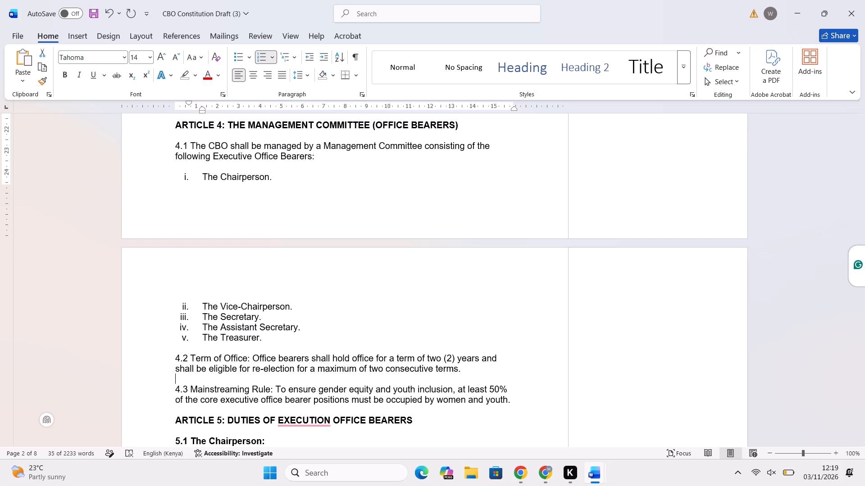
pyautogui.click(348, 376)
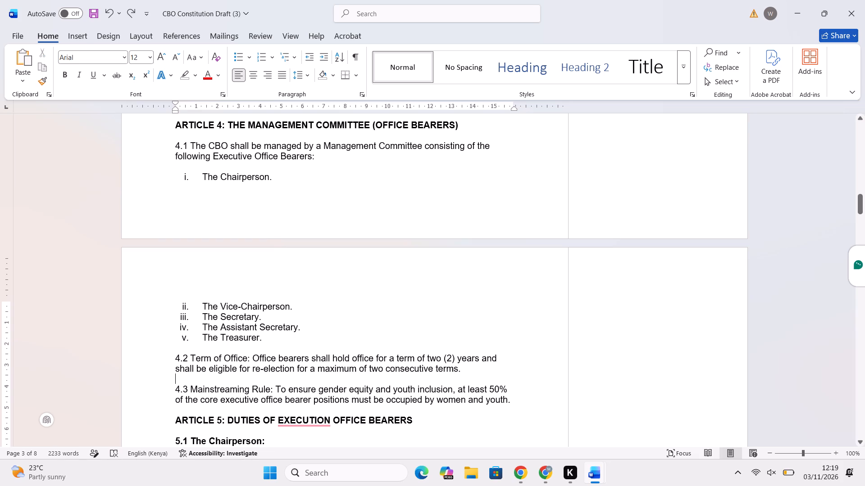
pyautogui.scroll(-1, 325, 347)
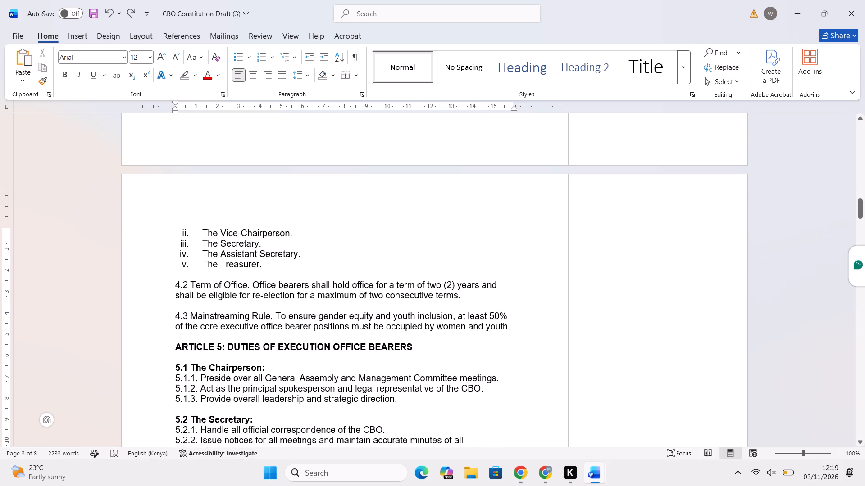
pyautogui.moveTo(249, 287); pyautogui.dragTo(194, 287)
pyautogui.hotkey('ctrl', 'b')
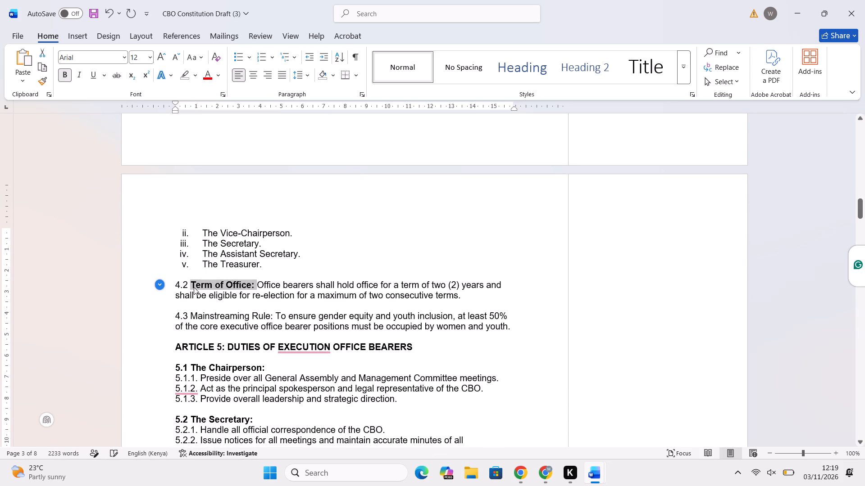
# Make the clause label "4.3 Mainstreaming Rule:" bold, and bold the label of 4.2 Term of Office including its number.
pyautogui.moveTo(273, 317); pyautogui.dragTo(246, 316)
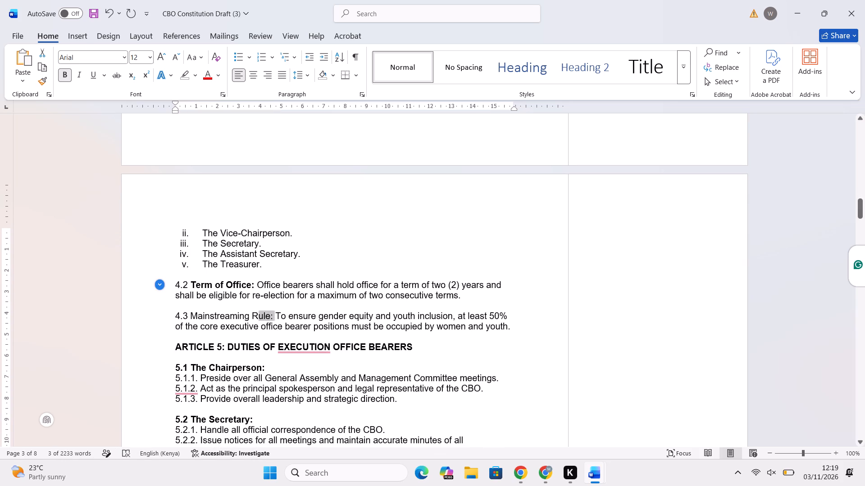
pyautogui.moveTo(246, 316); pyautogui.dragTo(172, 315)
pyautogui.hotkey('ctrl', 'b')
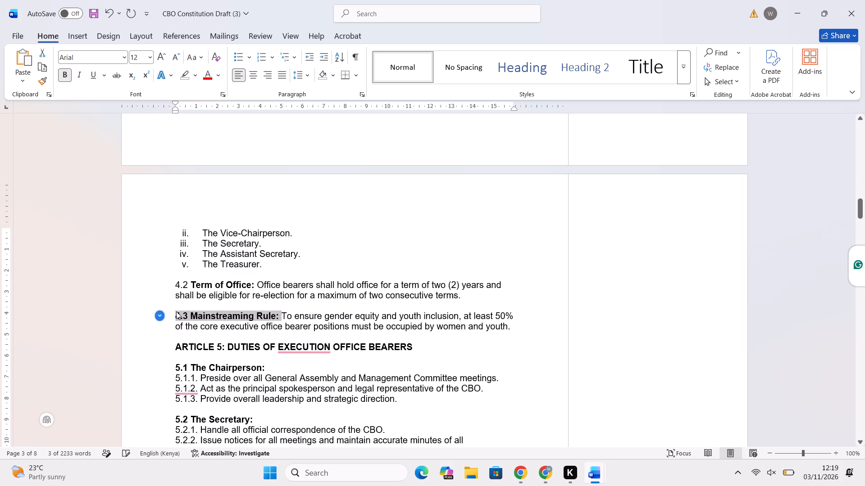
pyautogui.click(245, 282)
pyautogui.moveTo(254, 285); pyautogui.dragTo(165, 283)
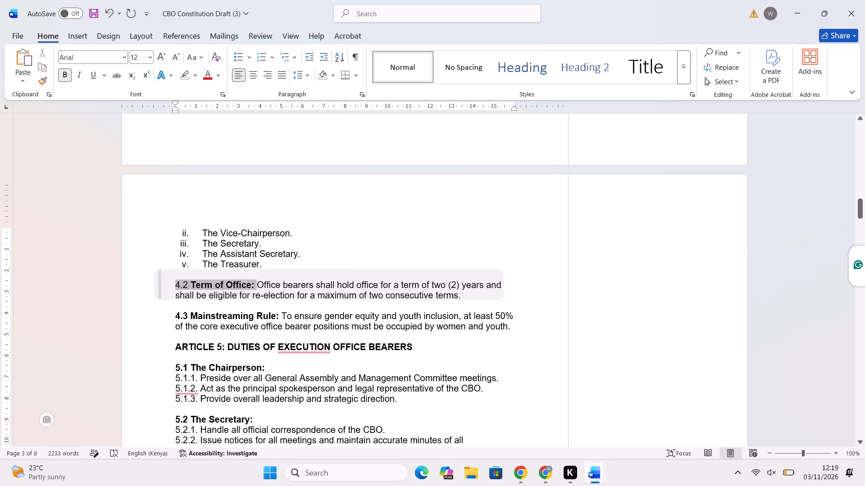
pyautogui.hotkey('ctrl', 'b')
# Make the whole 4.1 clause introducing the Executive Office Bearers bold.
pyautogui.scroll(2, 372, 241)
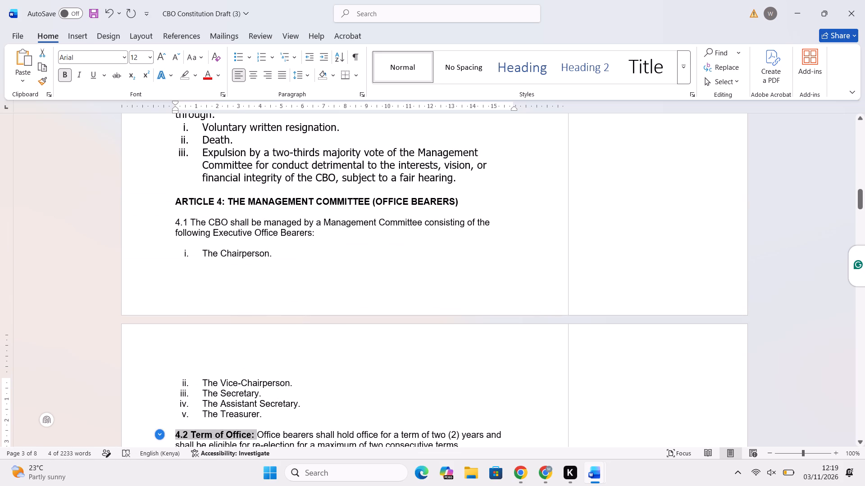
pyautogui.moveTo(317, 232); pyautogui.dragTo(171, 222)
pyautogui.hotkey('ctrl', 'b')
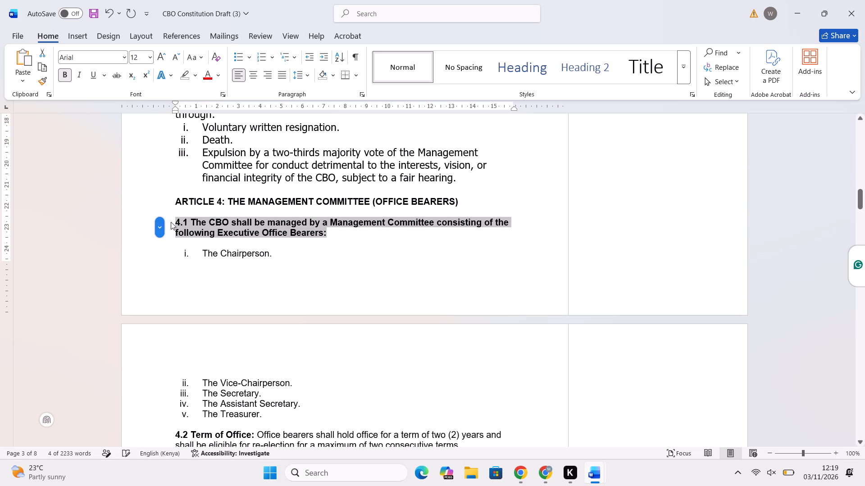
pyautogui.click(372, 258)
# Insert a blank line between the ARTICLE 6: MEETINGS heading and clause 6.1.
pyautogui.scroll(-1, 372, 258)
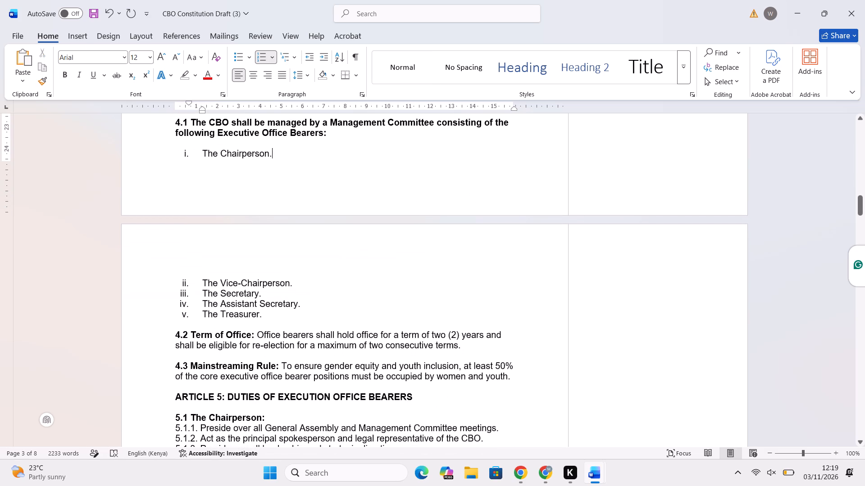
pyautogui.scroll(-1, 372, 258)
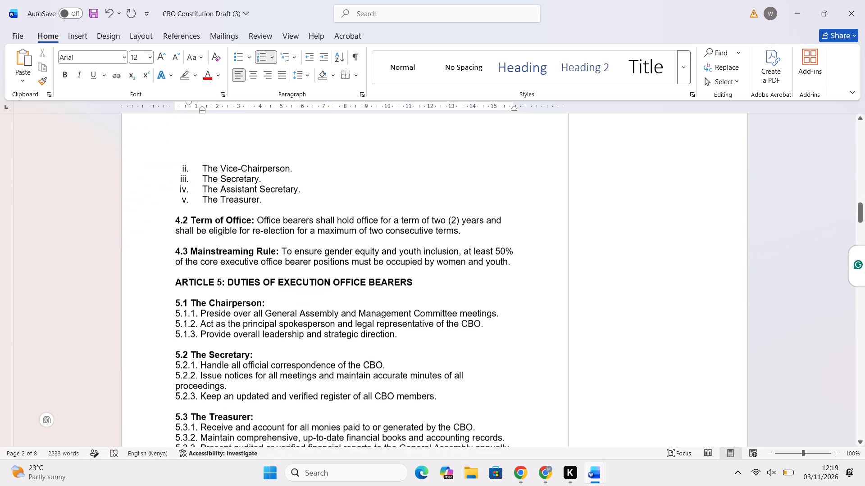
pyautogui.scroll(-3, 372, 258)
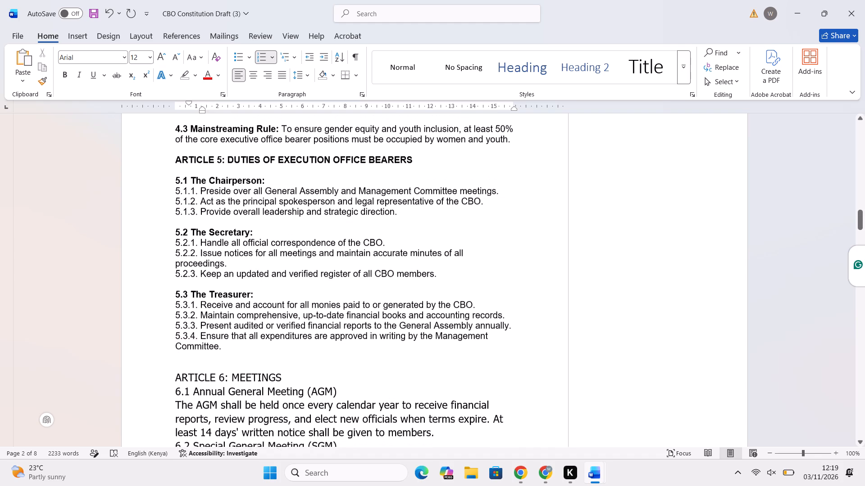
pyautogui.scroll(-1, 372, 258)
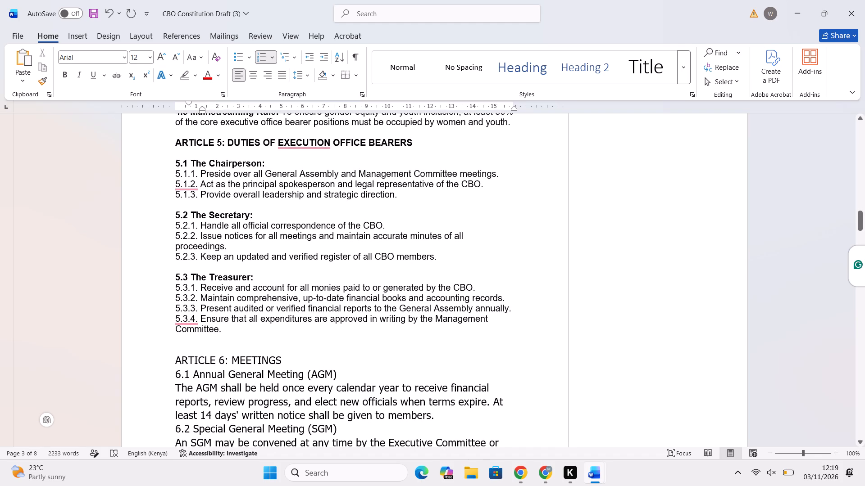
pyautogui.scroll(-1, 372, 258)
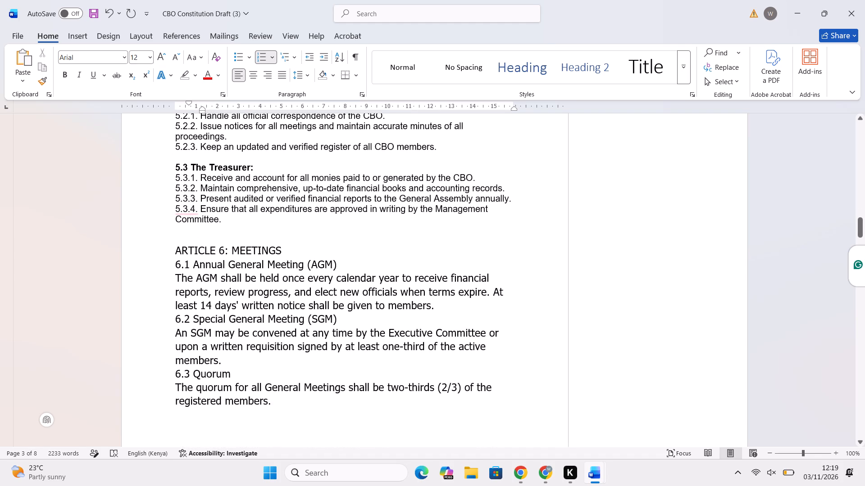
pyautogui.scroll(1, 372, 258)
pyautogui.scroll(-2, 372, 258)
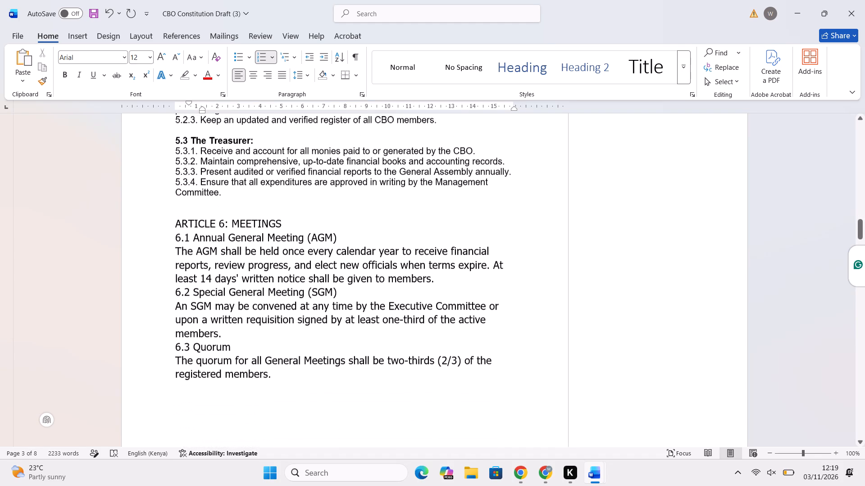
pyautogui.click(289, 225)
pyautogui.press('Return')
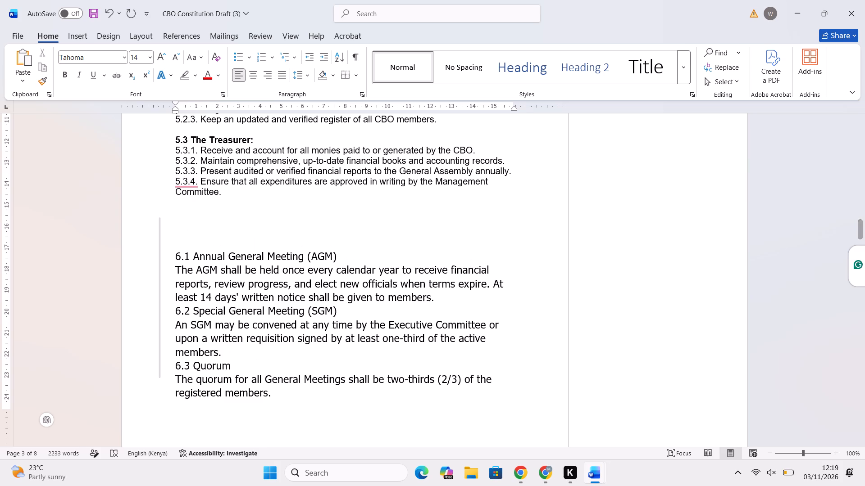
pyautogui.scroll(2, 289, 225)
pyautogui.scroll(-1, 289, 225)
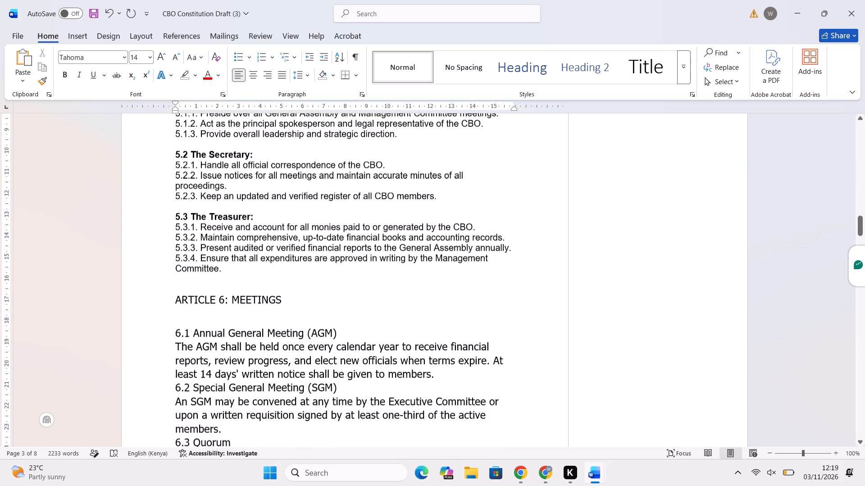
# Make the title "6.1 Annual General Meeting (AGM)" bold and add a blank line after that clause's paragraph.
pyautogui.scroll(-1, 289, 225)
pyautogui.moveTo(339, 293); pyautogui.dragTo(282, 293)
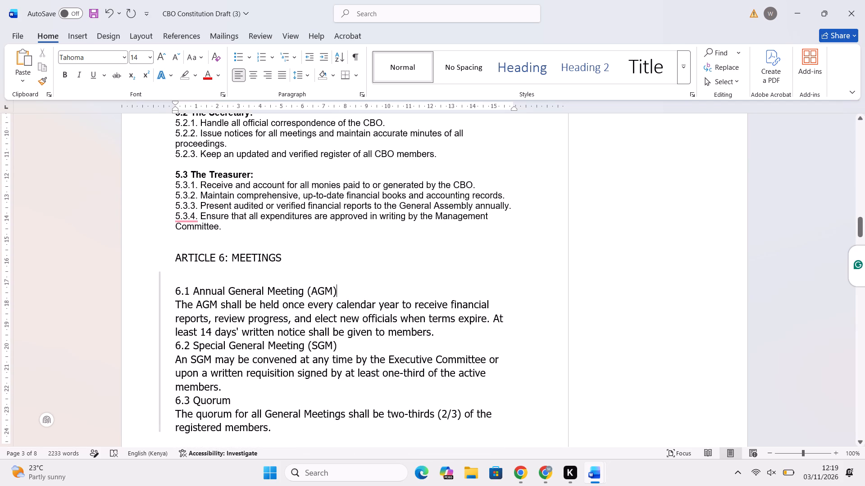
pyautogui.moveTo(282, 293); pyautogui.dragTo(168, 290)
pyautogui.hotkey('ctrl', 'b')
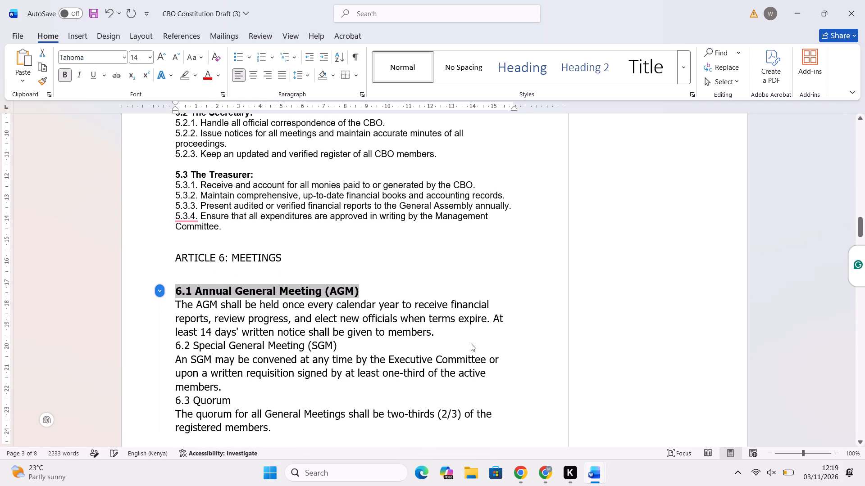
pyautogui.click(446, 332)
pyautogui.press('Return')
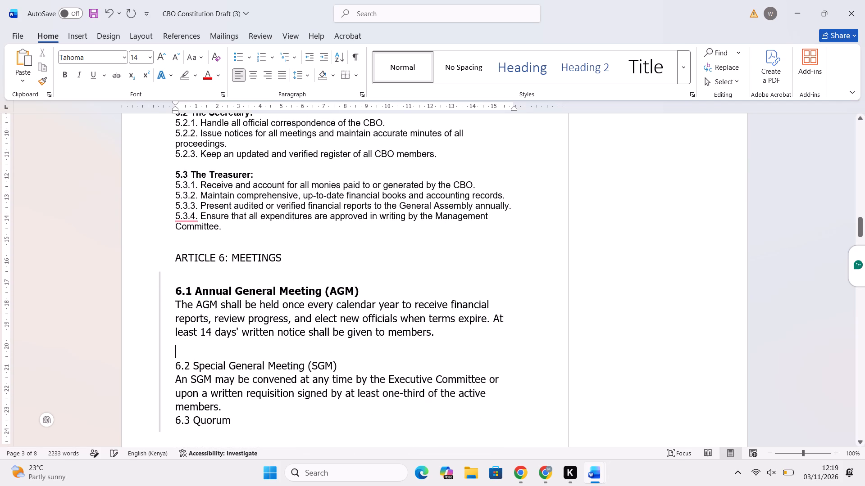
# Make the titles "6.2 Special General Meeting (SGM)" and "6.3 Quorum" bold, with a blank line separating the two clauses.
pyautogui.moveTo(349, 368); pyautogui.dragTo(163, 368)
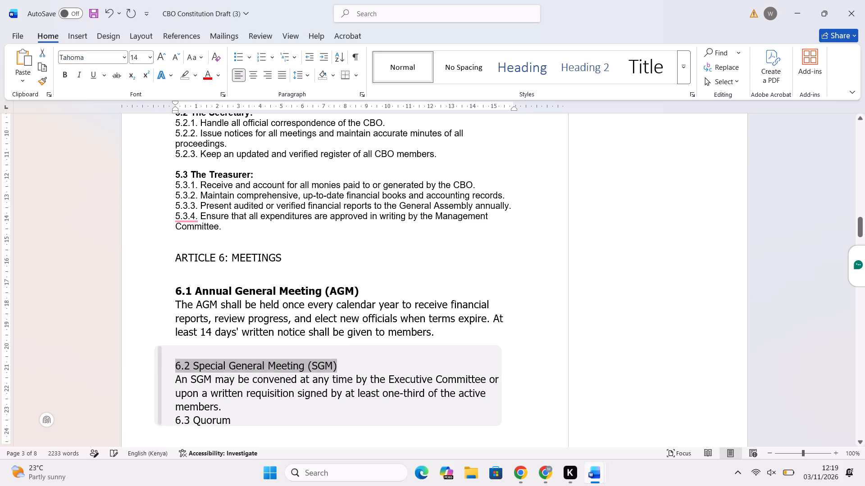
pyautogui.hotkey('ctrl', 'b')
pyautogui.click(232, 408)
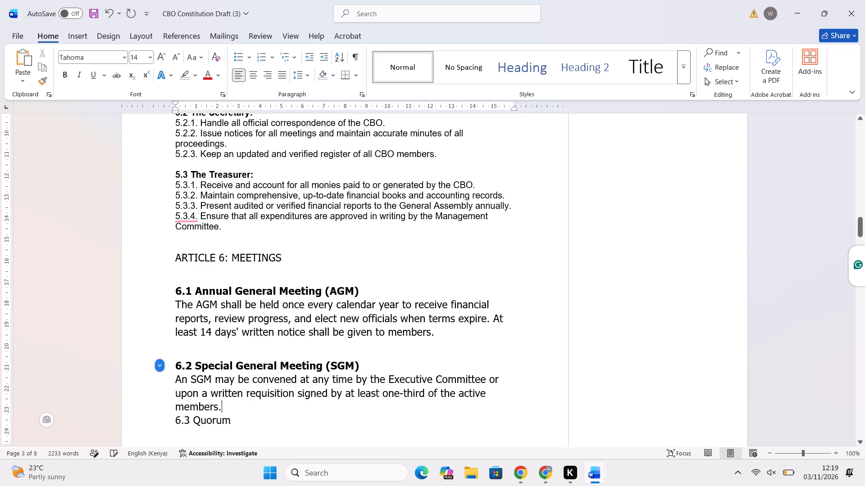
pyautogui.press('Return')
pyautogui.scroll(-1, 232, 408)
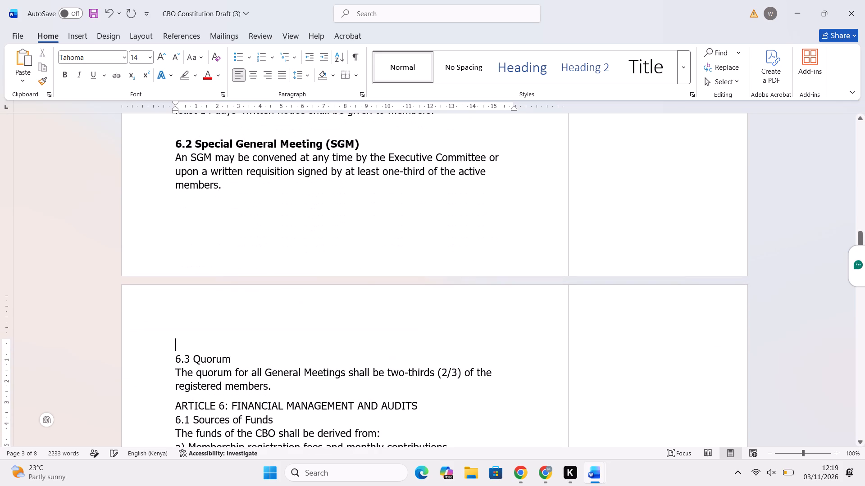
pyautogui.moveTo(239, 361); pyautogui.dragTo(170, 359)
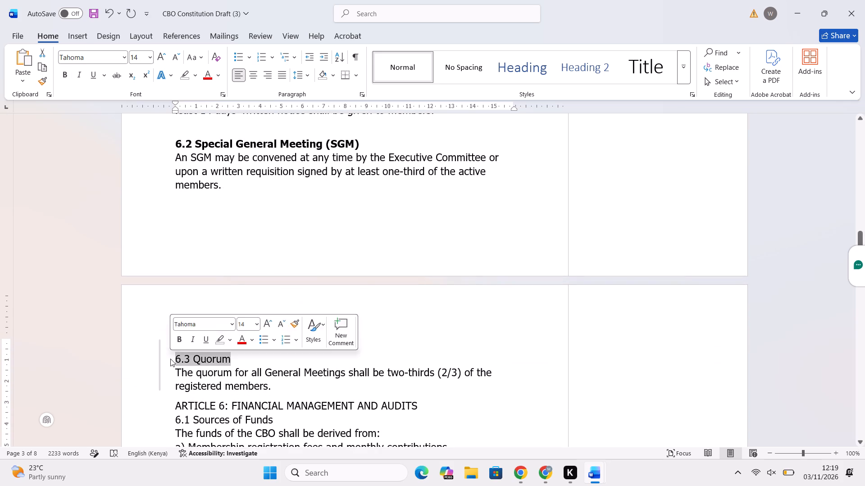
pyautogui.hotkey('ctrl', 'b')
# Renumber the Financial Management and Audits article as ARTICLE 7 and its Sources of Funds clause as 7.1.
pyautogui.scroll(-1, 170, 359)
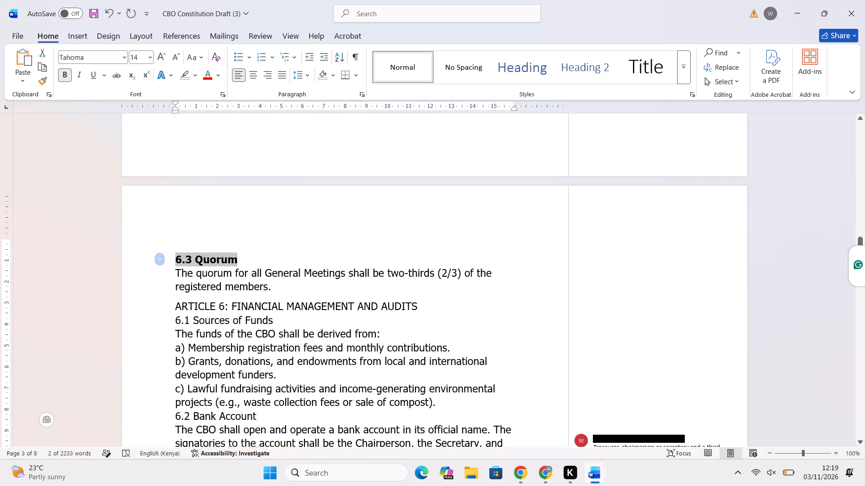
pyautogui.click(223, 306)
pyautogui.press('BackSpace')
pyautogui.press('7')
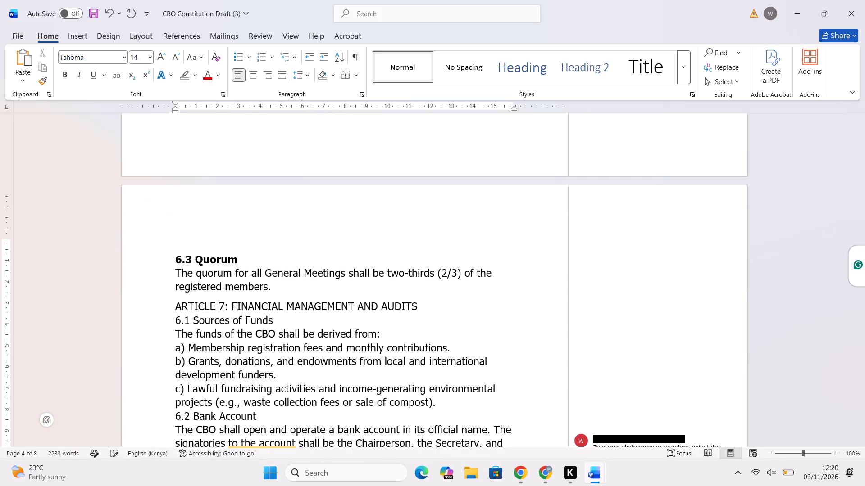
pyautogui.click(182, 321)
pyautogui.press('BackSpace')
pyautogui.press('7')
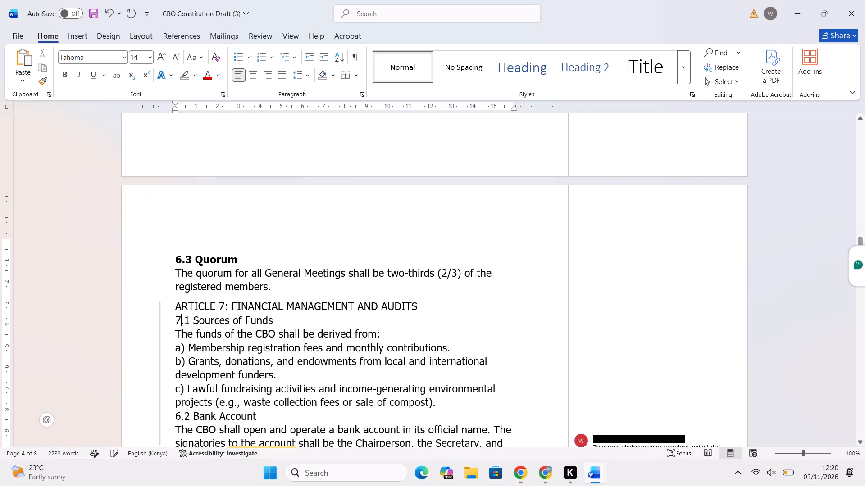
# Make the ARTICLE 7 heading and the 7.1 Sources of Funds title bold, and add a blank line below each.
pyautogui.moveTo(282, 318); pyautogui.dragTo(185, 308)
pyautogui.hotkey('ctrl', 'b')
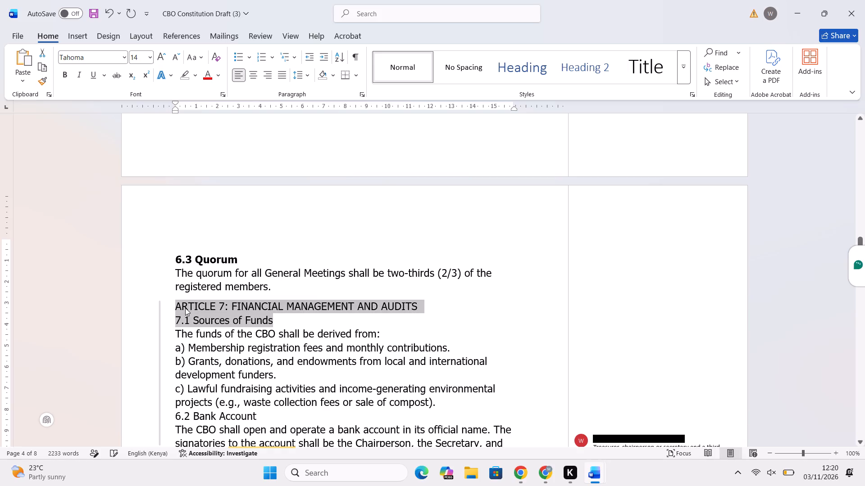
pyautogui.click(458, 302)
pyautogui.press('Return')
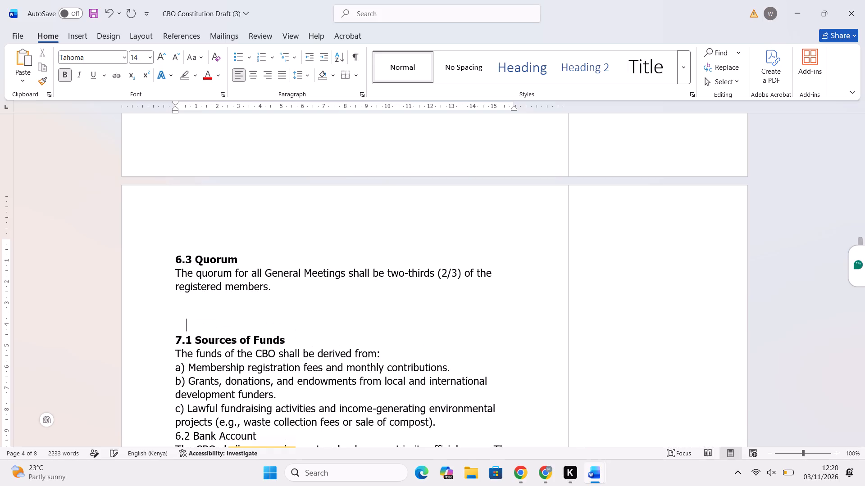
pyautogui.scroll(-2, 458, 302)
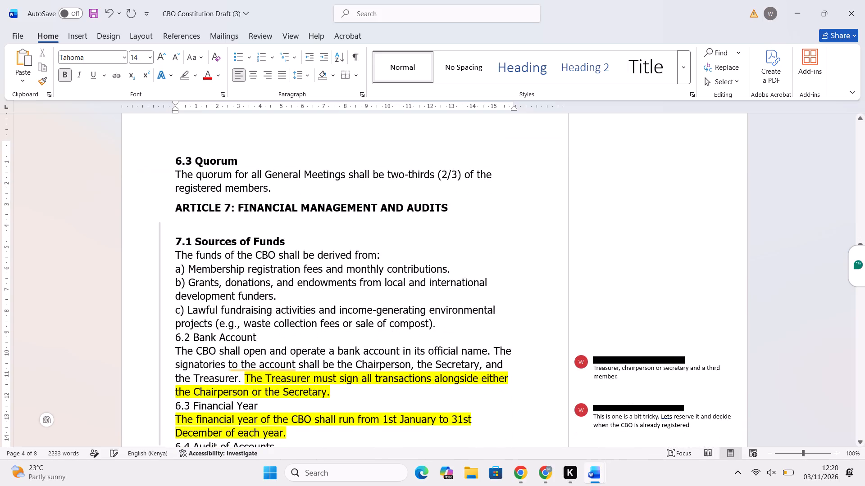
pyautogui.click(302, 243)
pyautogui.press('Return')
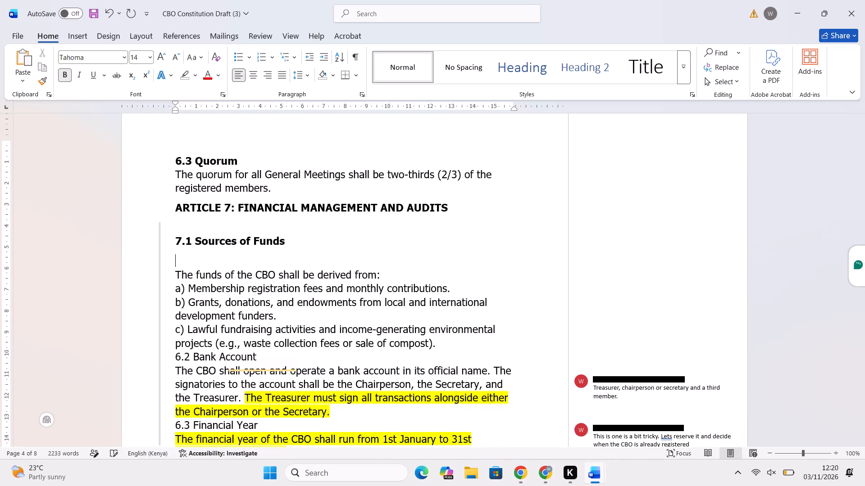
# Make the Bank Account clause title bold, including its number, and insert a blank line above it.
pyautogui.moveTo(262, 355); pyautogui.dragTo(184, 360)
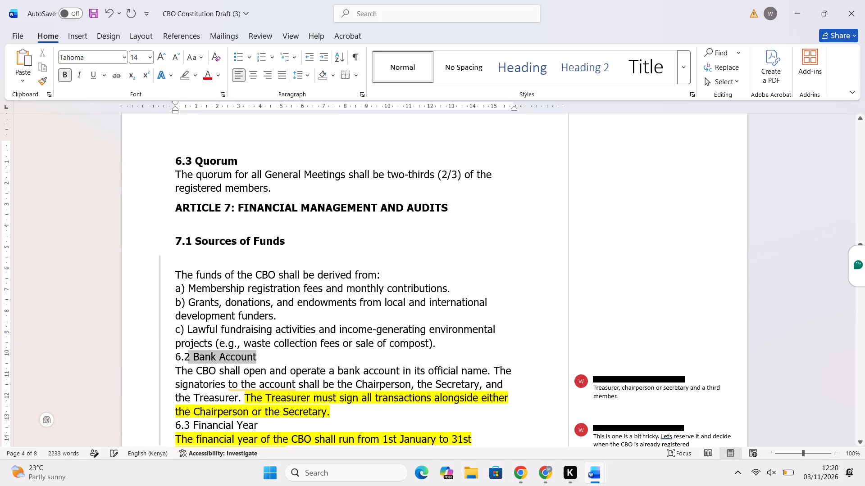
pyautogui.moveTo(184, 360); pyautogui.dragTo(169, 361)
pyautogui.hotkey('ctrl', 'b')
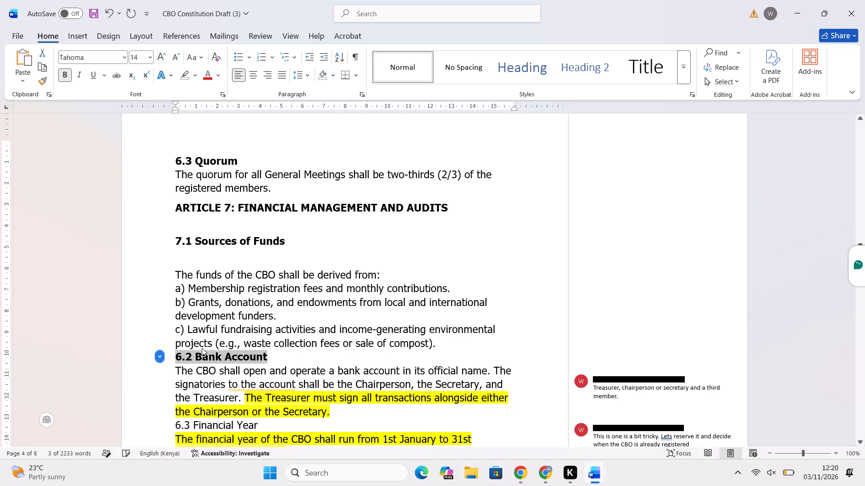
pyautogui.click(442, 343)
pyautogui.press('Return')
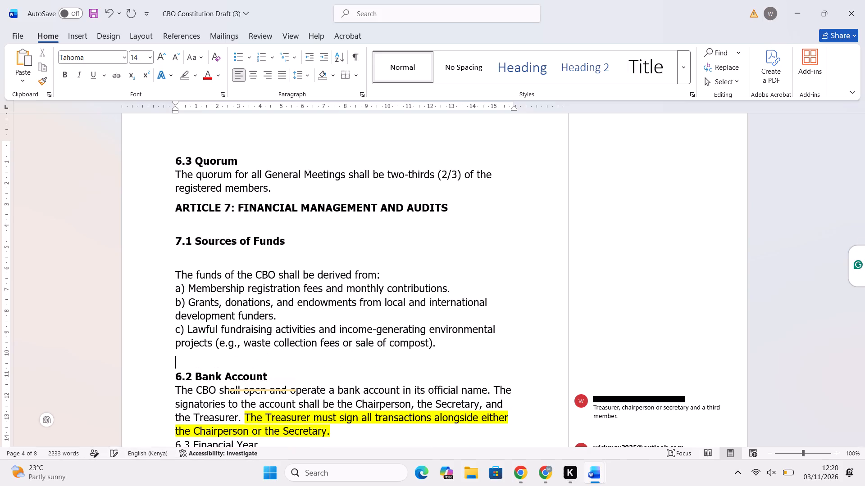
# Remove the typed letters a), b) and c) before the three funding sources in 7.1, keeping each on its own line.
pyautogui.click(185, 283)
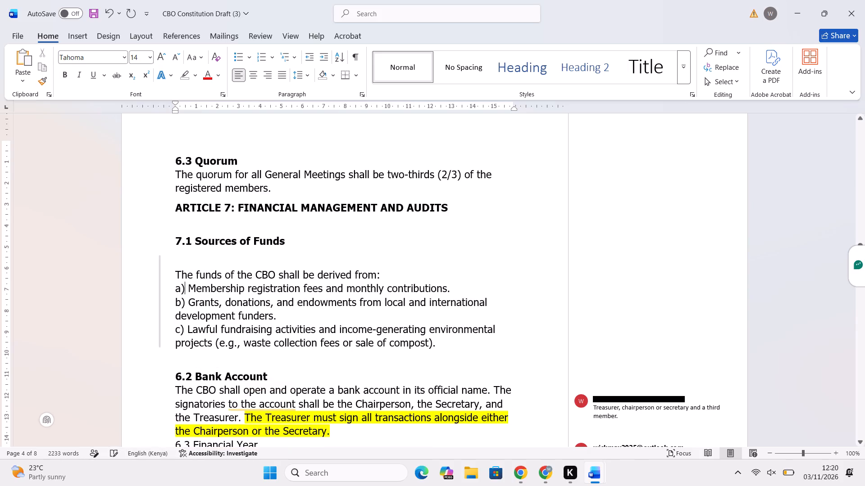
pyautogui.press('Right')
pyautogui.press('BackSpace')
pyautogui.press('BackSpace')
pyautogui.press('BackSpace')
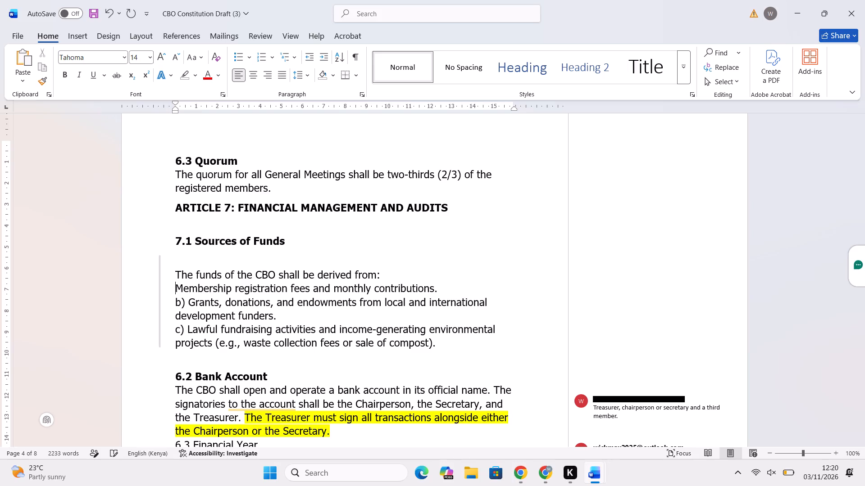
pyautogui.click(187, 303)
pyautogui.press('BackSpace')
pyautogui.press('BackSpace')
pyautogui.press('BackSpace')
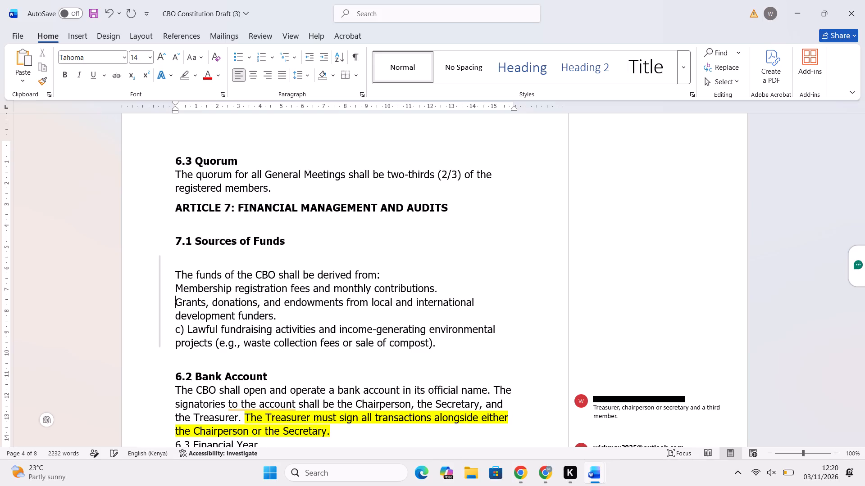
pyautogui.click(188, 326)
pyautogui.press('BackSpace')
pyautogui.press('BackSpace')
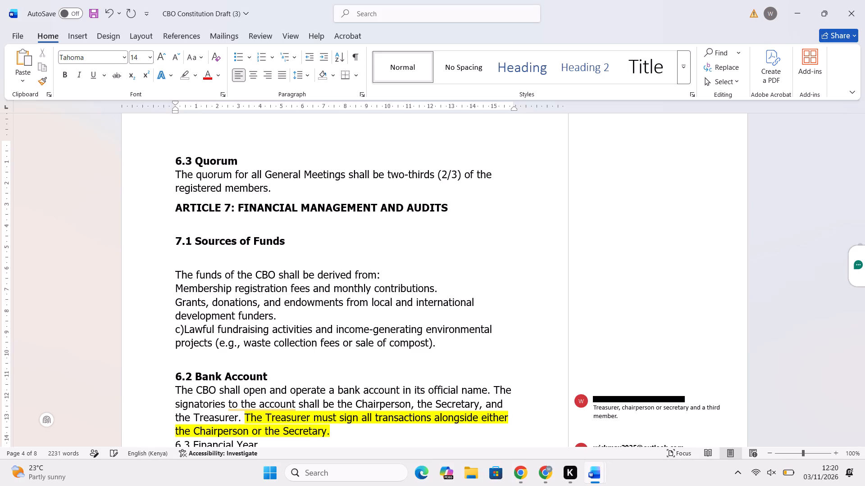
pyautogui.press('BackSpace')
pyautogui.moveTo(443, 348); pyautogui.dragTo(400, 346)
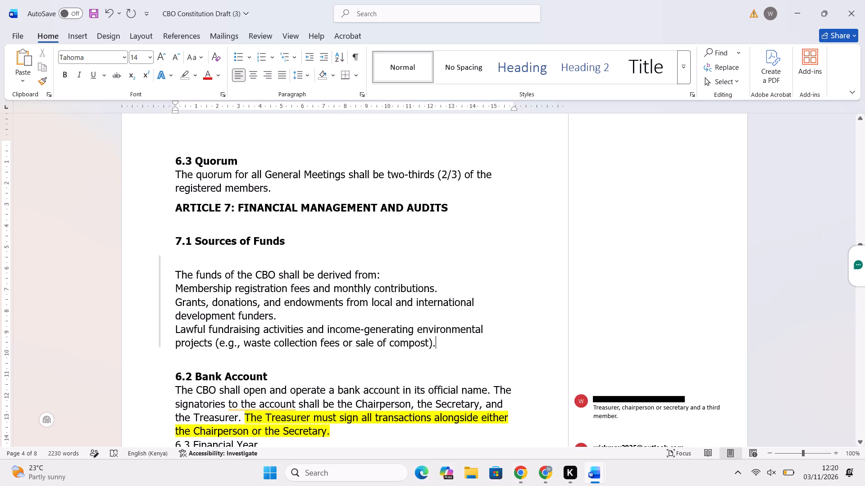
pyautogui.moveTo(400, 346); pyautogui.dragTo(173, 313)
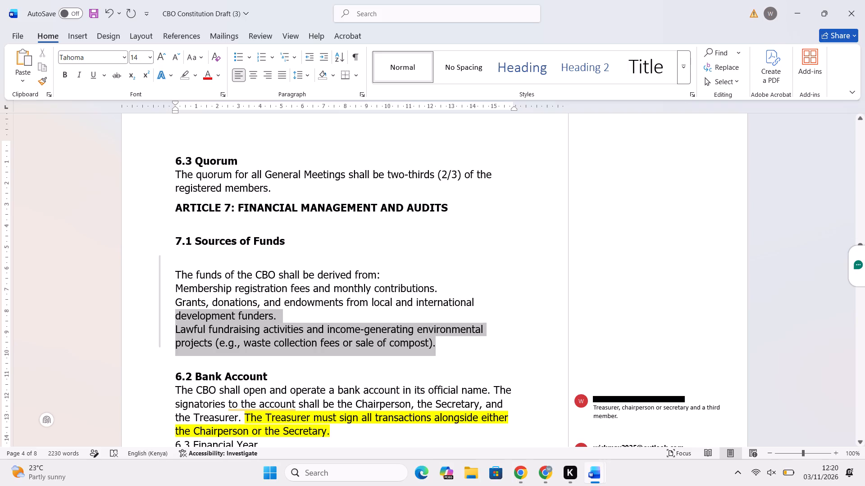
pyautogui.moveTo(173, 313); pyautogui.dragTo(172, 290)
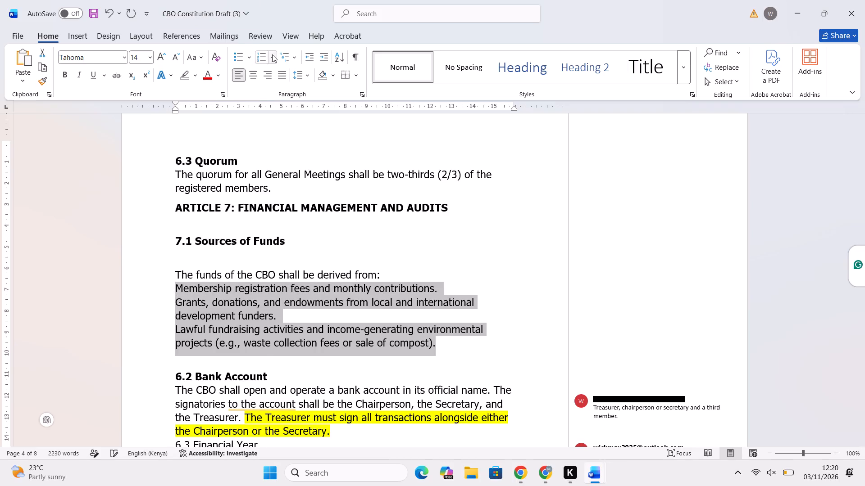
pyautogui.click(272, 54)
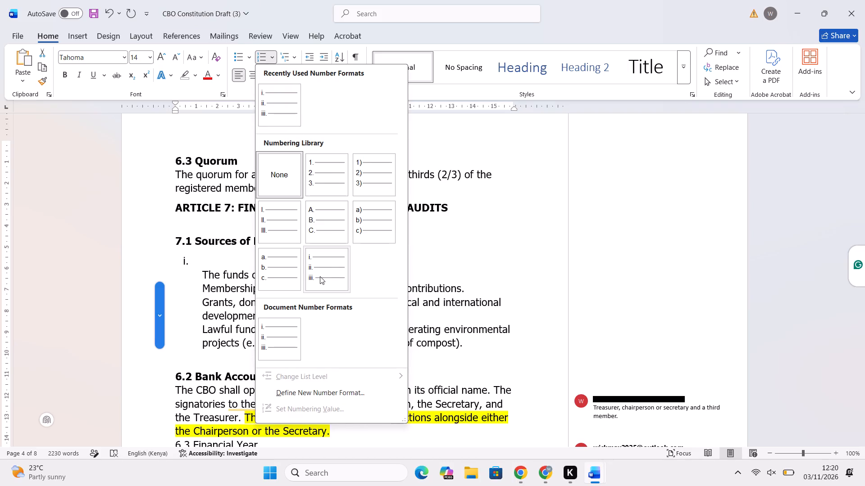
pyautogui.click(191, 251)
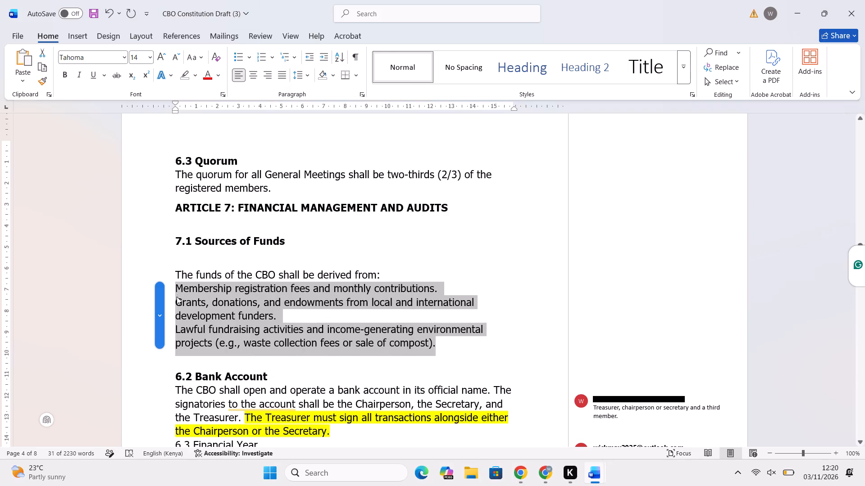
# Replace the line breaks before each of the three funding sources in 7.1 with paragraph breaks.
pyautogui.click(176, 288)
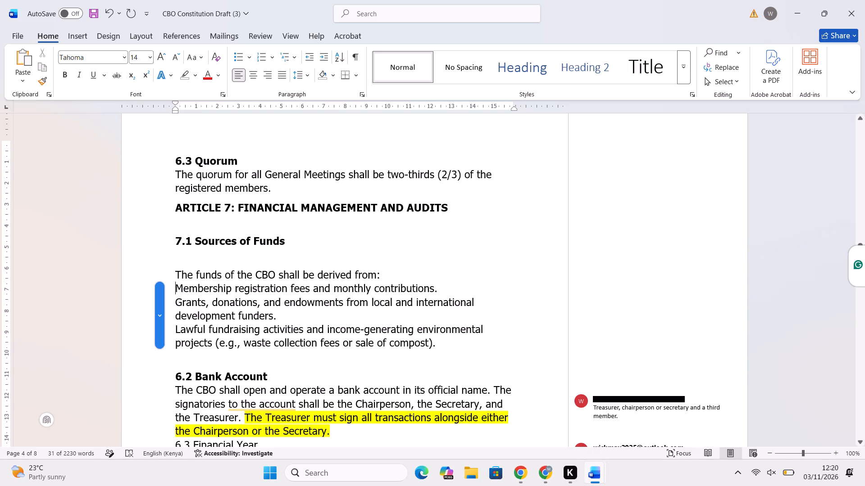
pyautogui.press('BackSpace')
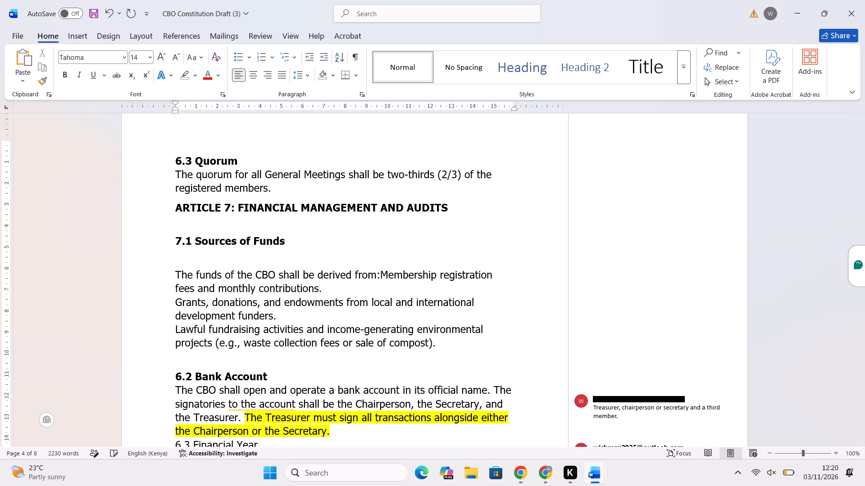
pyautogui.press('Return')
pyautogui.click(175, 311)
pyautogui.press('BackSpace')
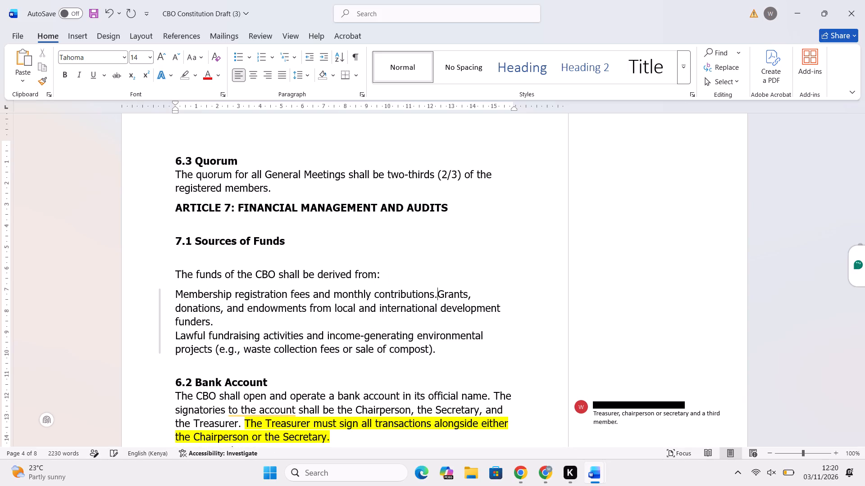
pyautogui.press('Return')
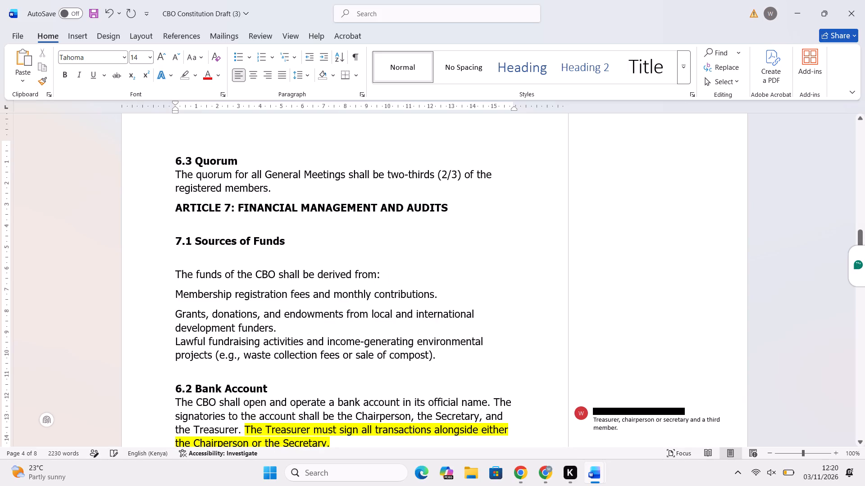
pyautogui.click(175, 342)
pyautogui.press('BackSpace')
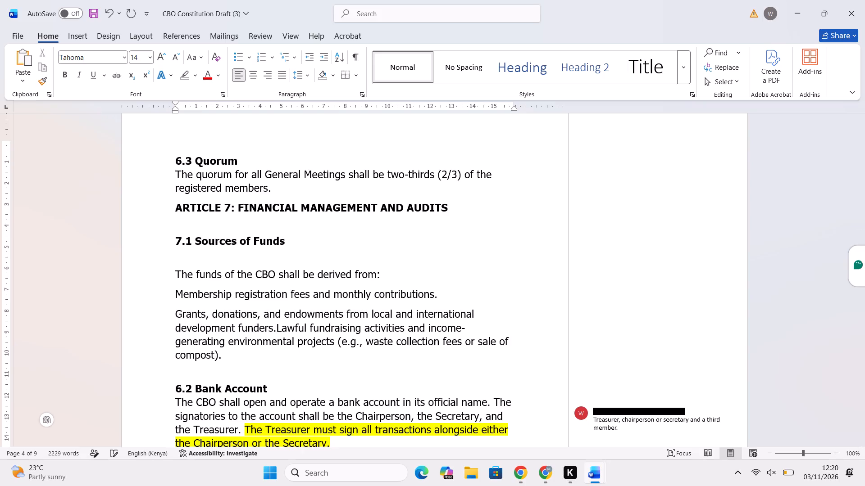
pyautogui.press('Return')
# Number the three funding sources under 7.1 as a list with lowercase Roman numerals i., ii. and iii.
pyautogui.moveTo(436, 366); pyautogui.dragTo(361, 334)
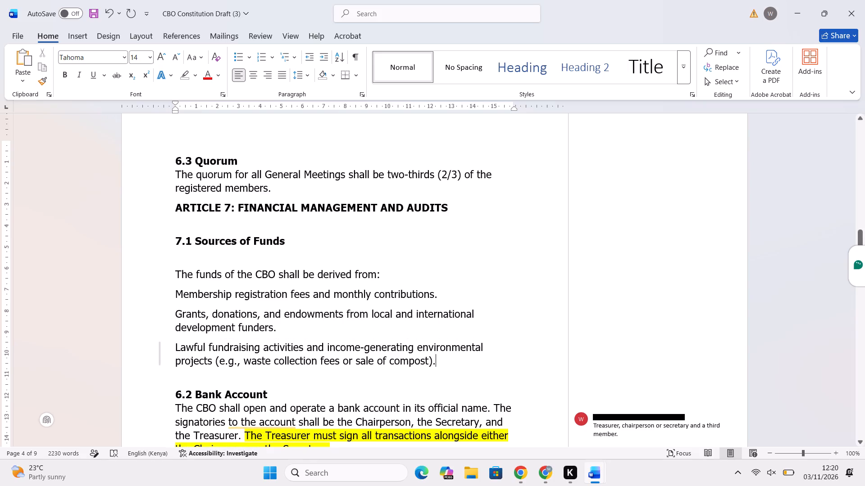
pyautogui.moveTo(361, 334); pyautogui.dragTo(182, 293)
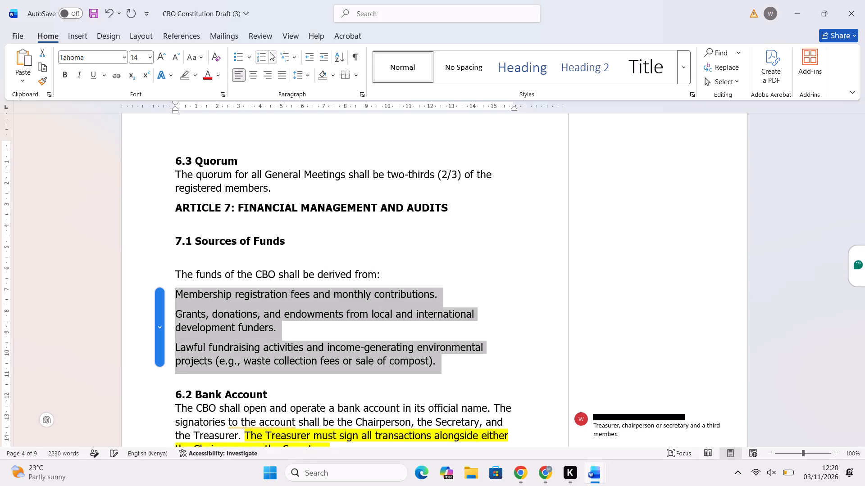
pyautogui.click(273, 54)
pyautogui.click(325, 268)
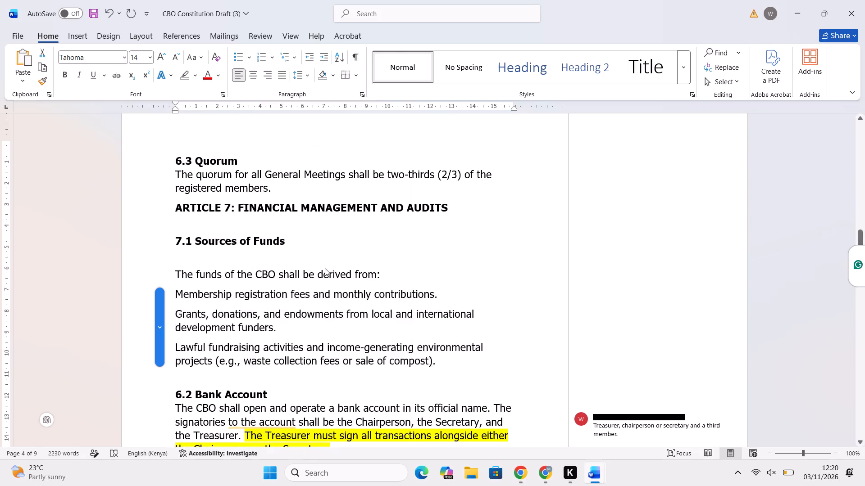
pyautogui.click(448, 254)
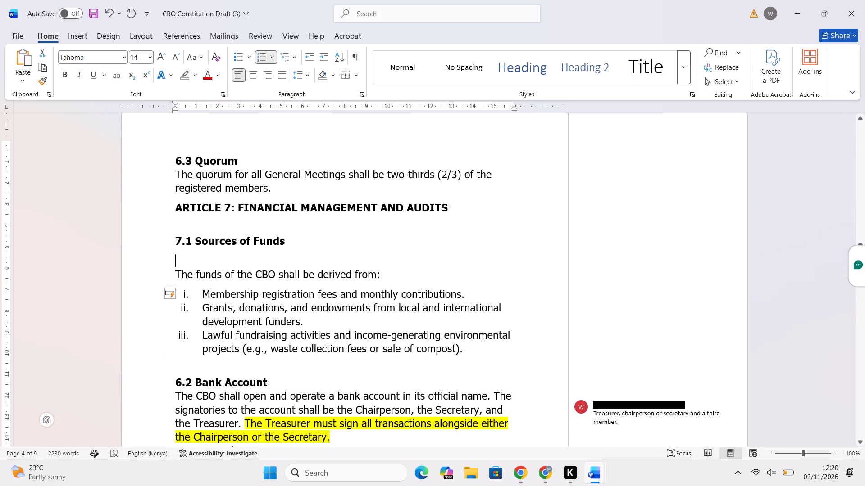
# Renumber the Bank Account clause as 7.2 and the Financial Year clause as 7.3.
pyautogui.scroll(-1, 448, 254)
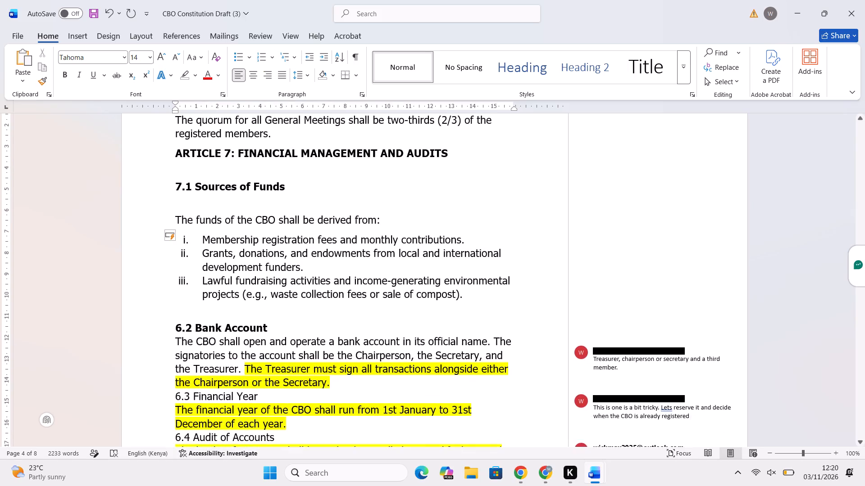
pyautogui.scroll(-1, 448, 254)
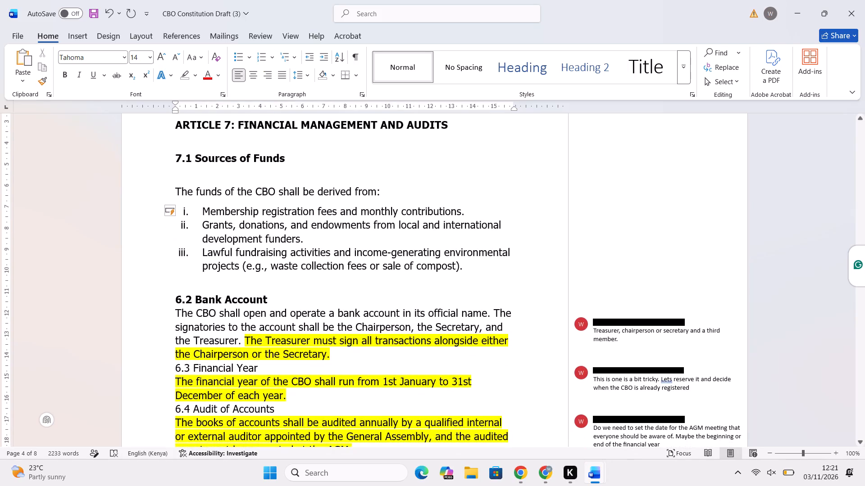
pyautogui.click(182, 299)
pyautogui.press('BackSpace')
pyautogui.press('7')
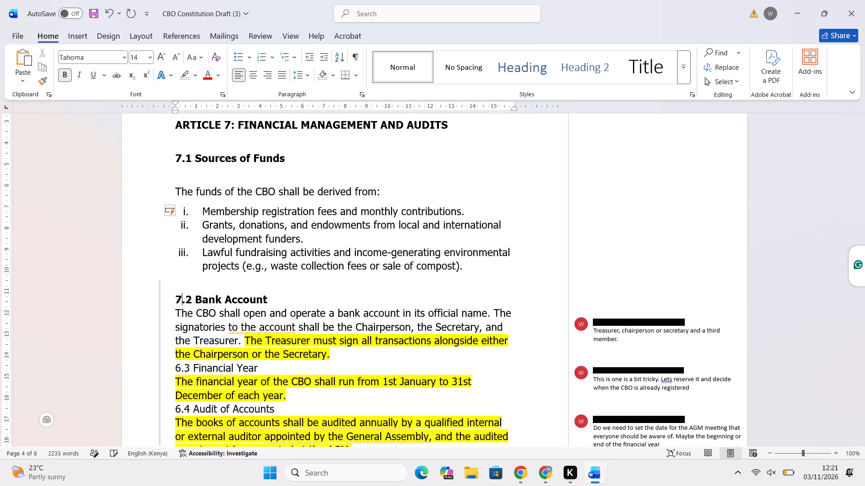
pyautogui.click(183, 365)
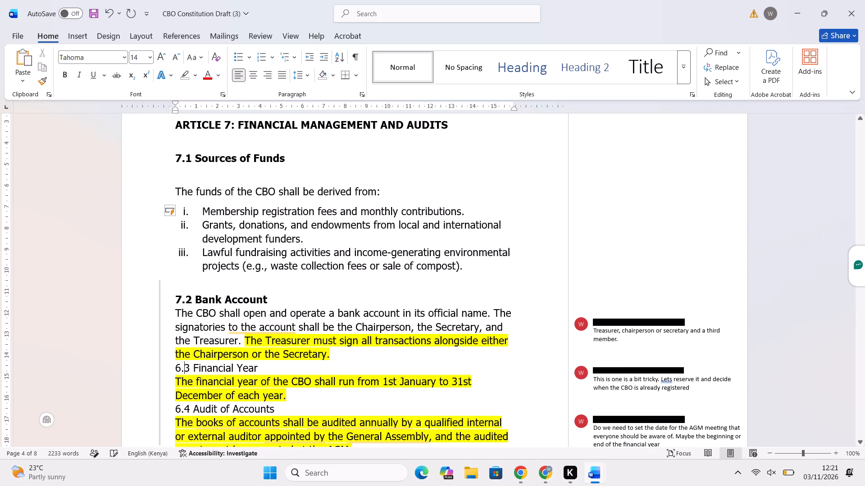
pyautogui.press('Left')
pyautogui.press('BackSpace')
pyautogui.press('7')
# Make the 7.3 Financial Year title bold and set the clause off with a blank line above and below.
pyautogui.click(334, 358)
pyautogui.press('Return')
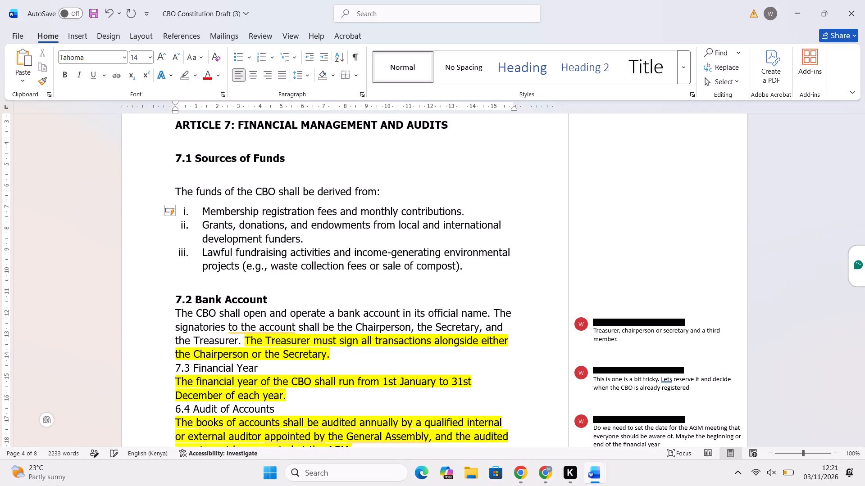
pyautogui.moveTo(262, 387); pyautogui.dragTo(249, 387)
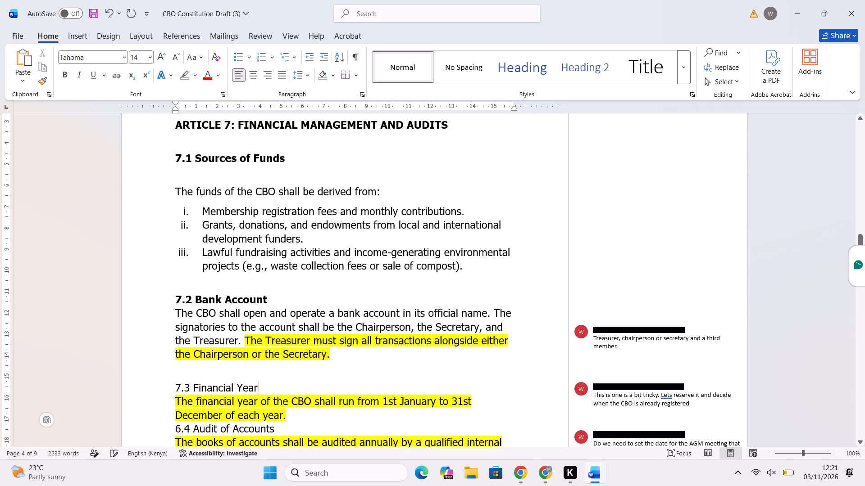
pyautogui.moveTo(249, 387); pyautogui.dragTo(164, 388)
pyautogui.hotkey('ctrl', 'b')
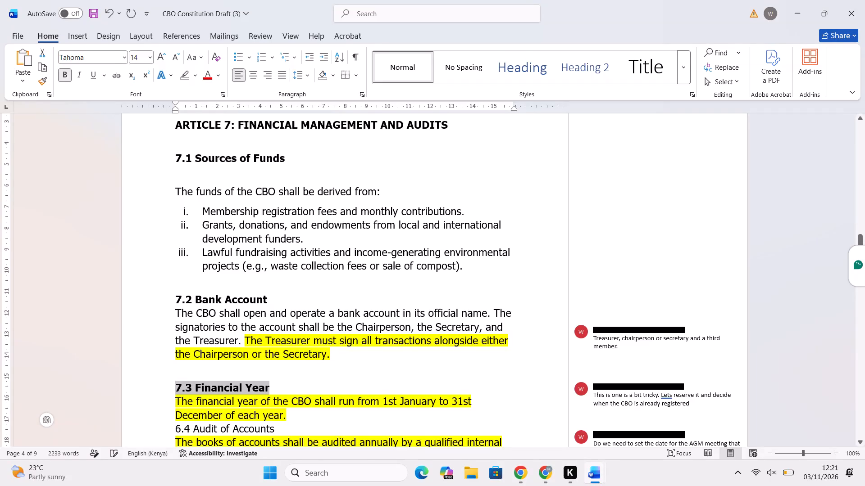
pyautogui.scroll(-2, 291, 347)
pyautogui.click(298, 231)
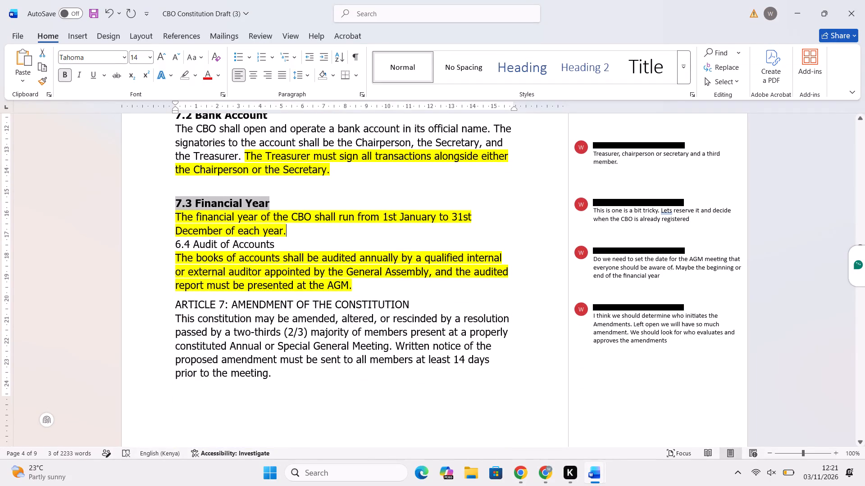
pyautogui.press('Return')
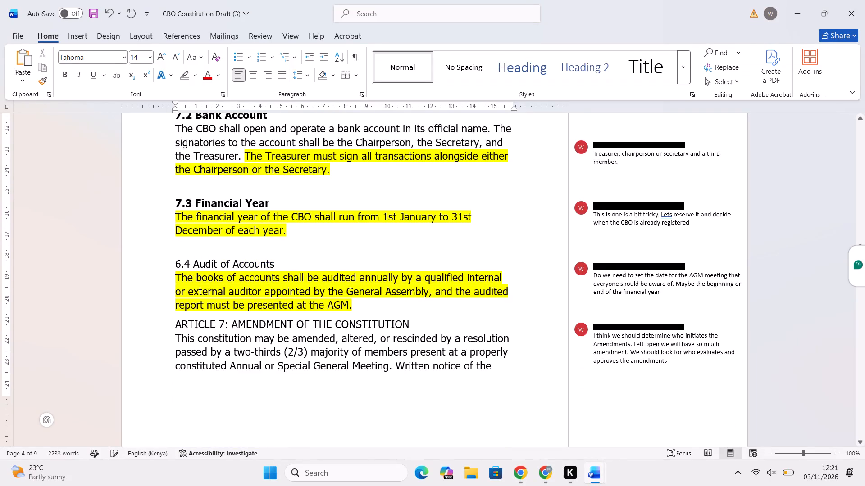
# Renumber the Audit of Accounts clause as 7.4 and make its title bold, including the number.
pyautogui.click(181, 267)
pyautogui.press('BackSpace')
pyautogui.press('7')
pyautogui.moveTo(282, 265); pyautogui.dragTo(147, 261)
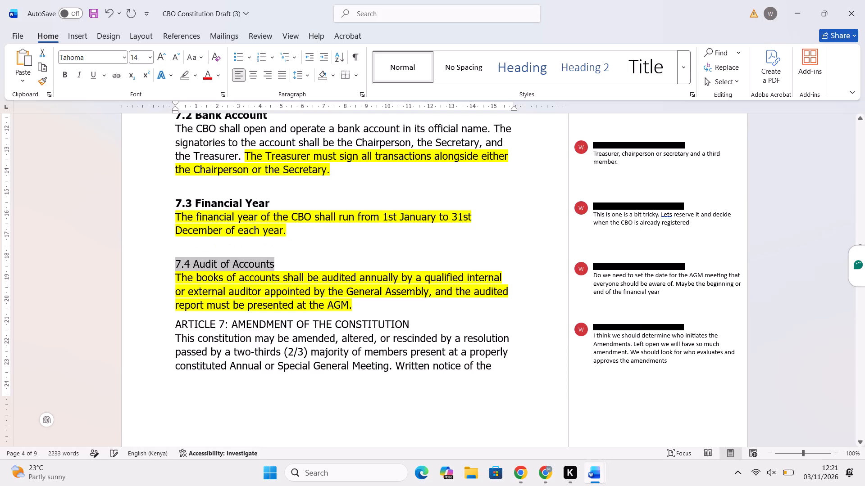
pyautogui.hotkey('ctrl', 'b')
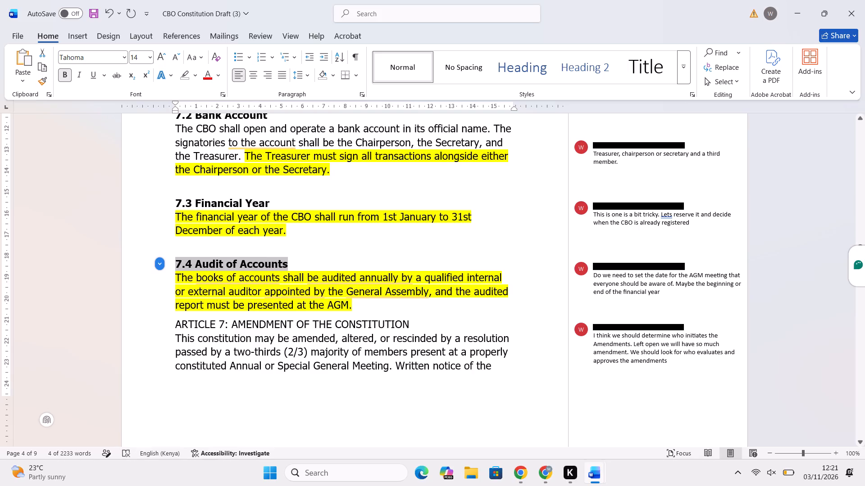
# Renumber the Amendment of the Constitution article as ARTICLE 8 and insert a blank line above its heading.
pyautogui.click(227, 323)
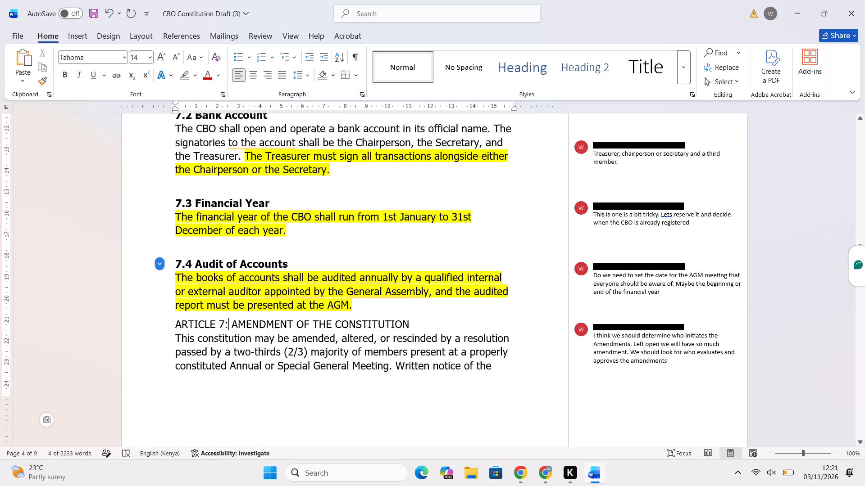
pyautogui.press('Left')
pyautogui.press('BackSpace')
pyautogui.press('8')
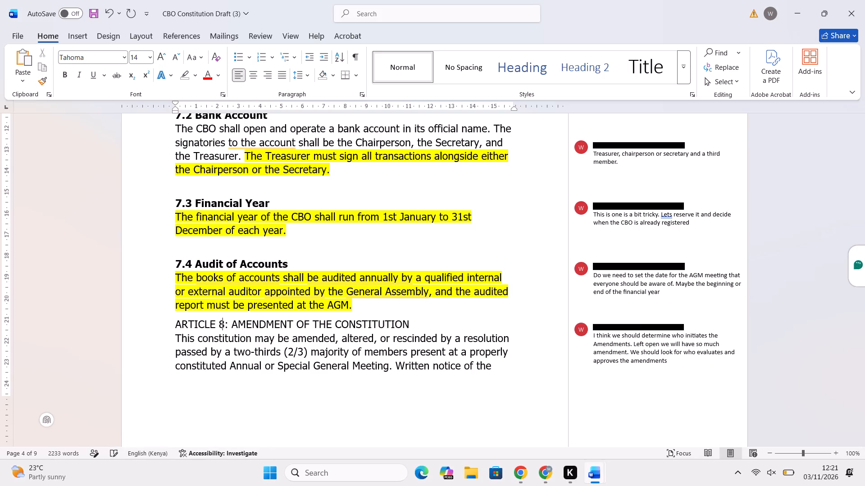
pyautogui.click(363, 307)
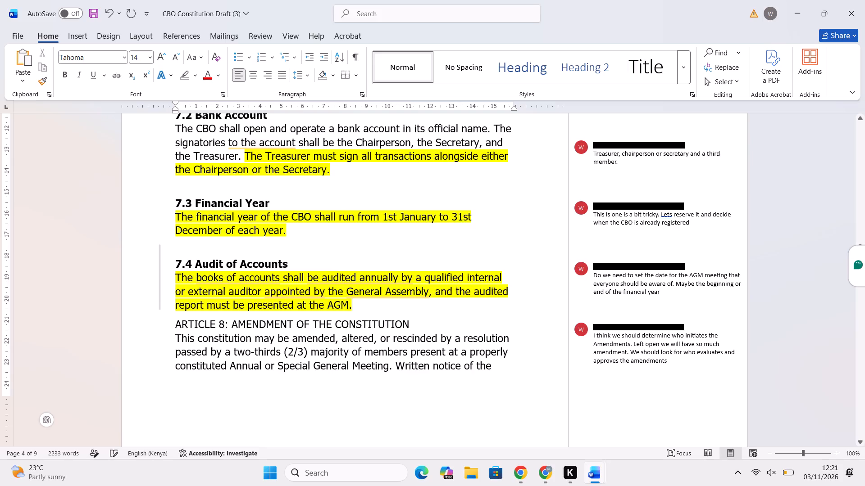
pyautogui.press('Return')
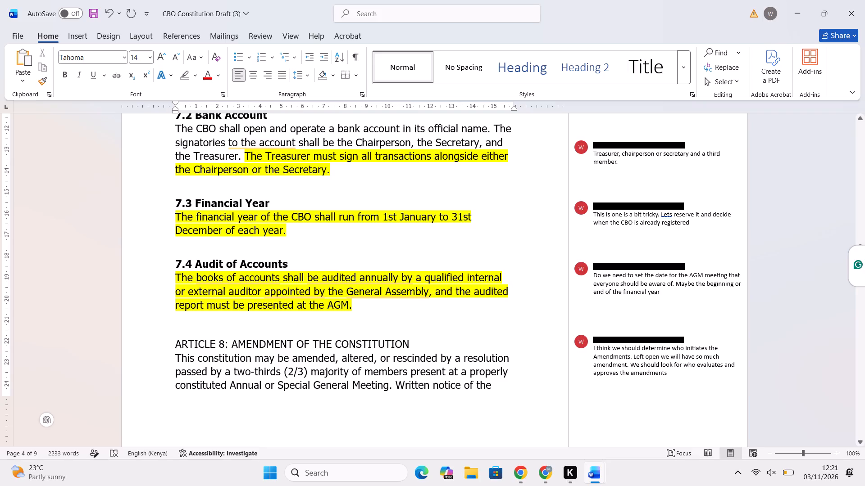
# Read through the Green Environmental Ambassadors Community draft to the end of the document, and return to Article 8 of the first draft.
pyautogui.scroll(-11, 781, 273)
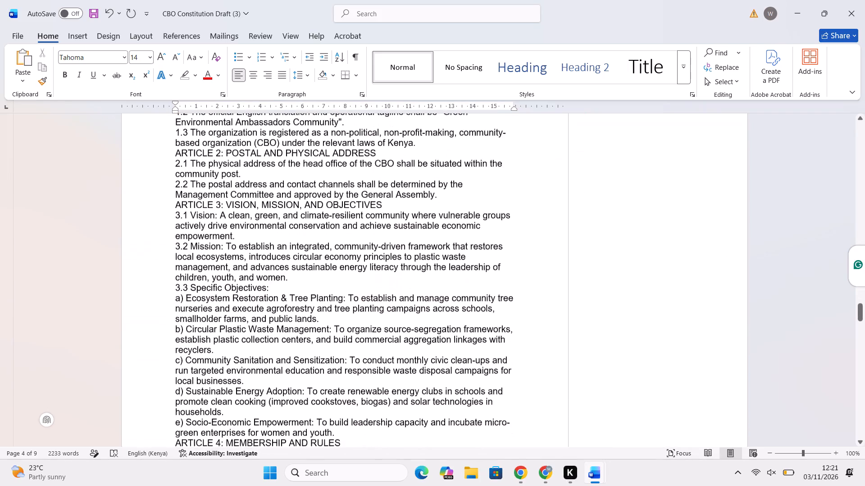
pyautogui.scroll(-4, 781, 273)
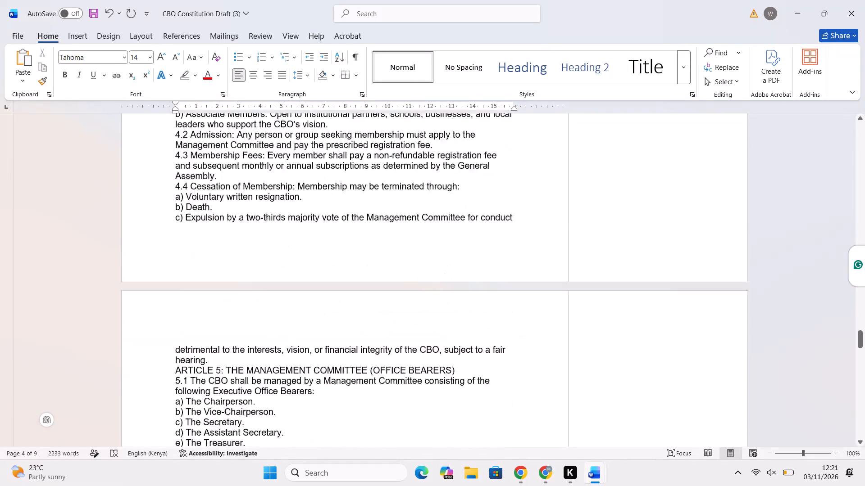
pyautogui.scroll(-2, 781, 273)
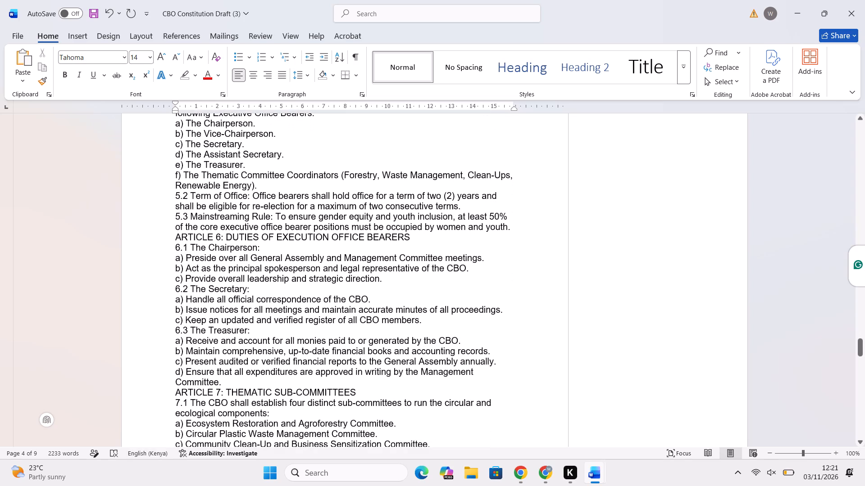
pyautogui.scroll(-1, 781, 273)
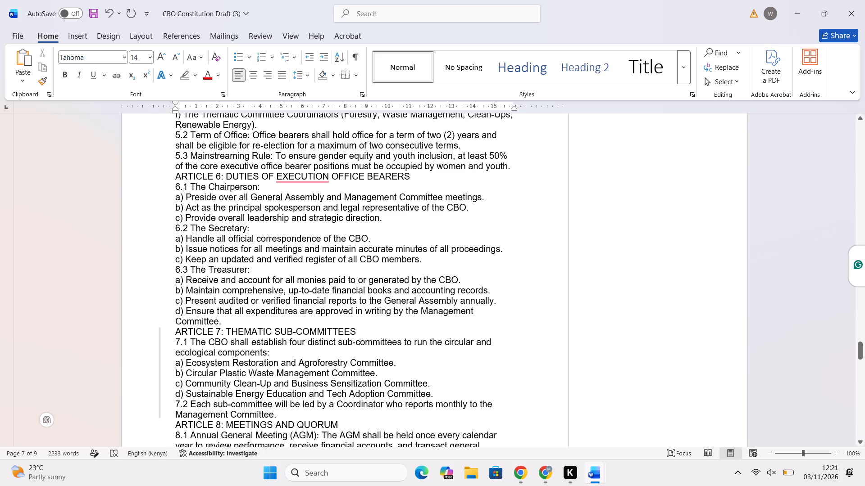
pyautogui.scroll(-2, 358, 347)
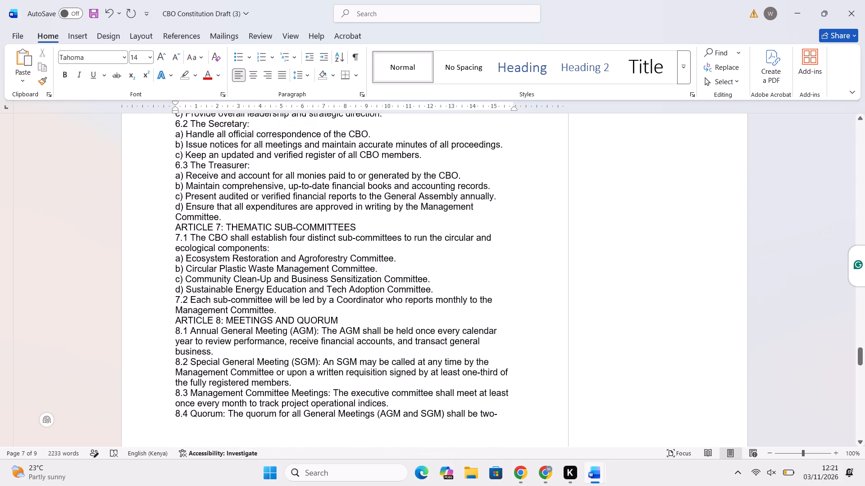
pyautogui.scroll(-5, 358, 347)
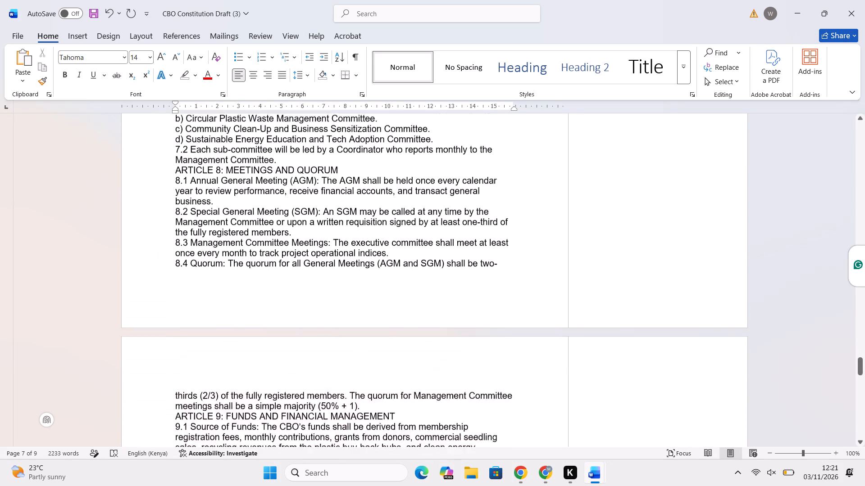
pyautogui.scroll(-1, 358, 347)
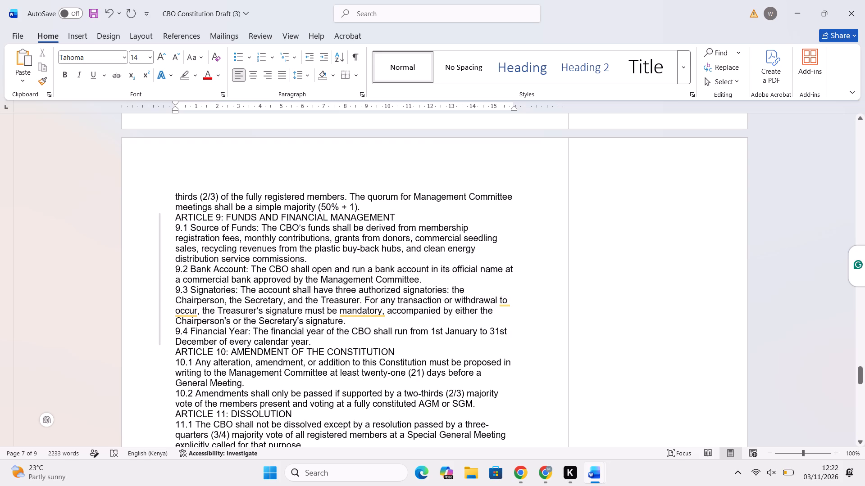
pyautogui.scroll(-2, 373, 334)
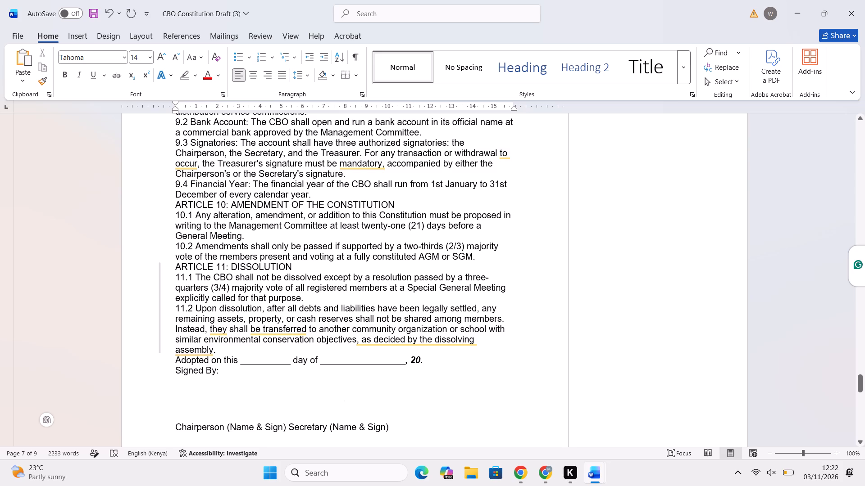
pyautogui.scroll(-1, 465, 435)
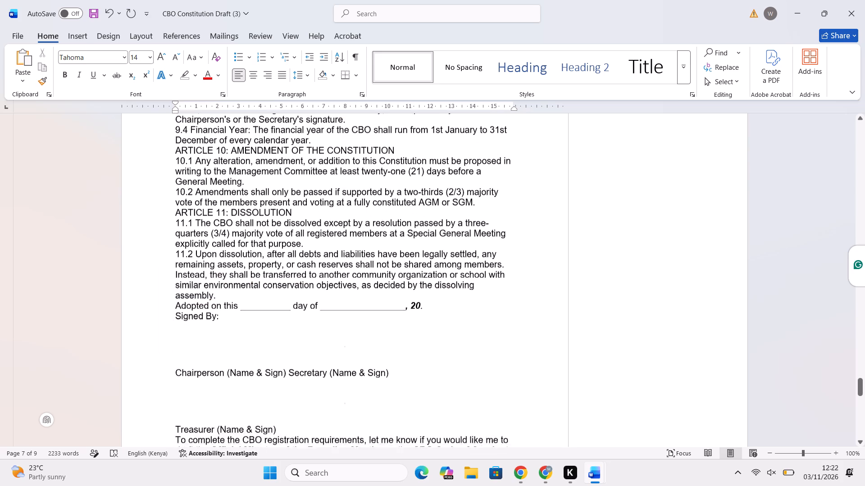
pyautogui.scroll(-3, 465, 435)
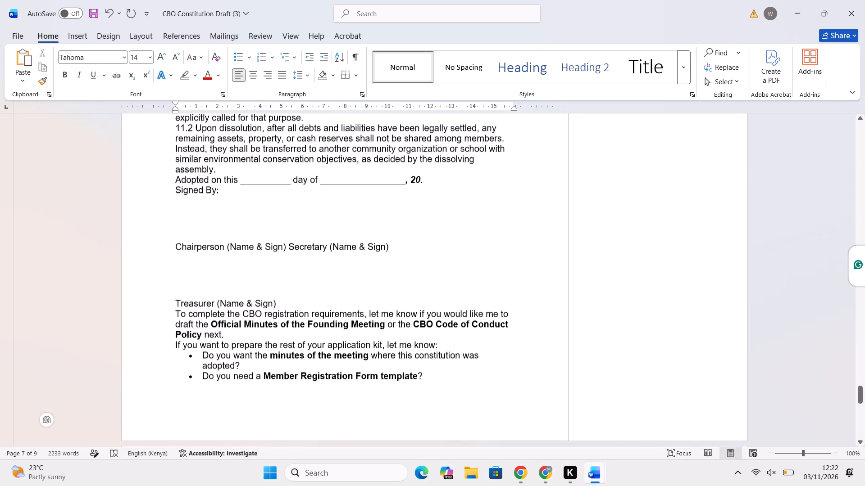
pyautogui.scroll(-2, 465, 435)
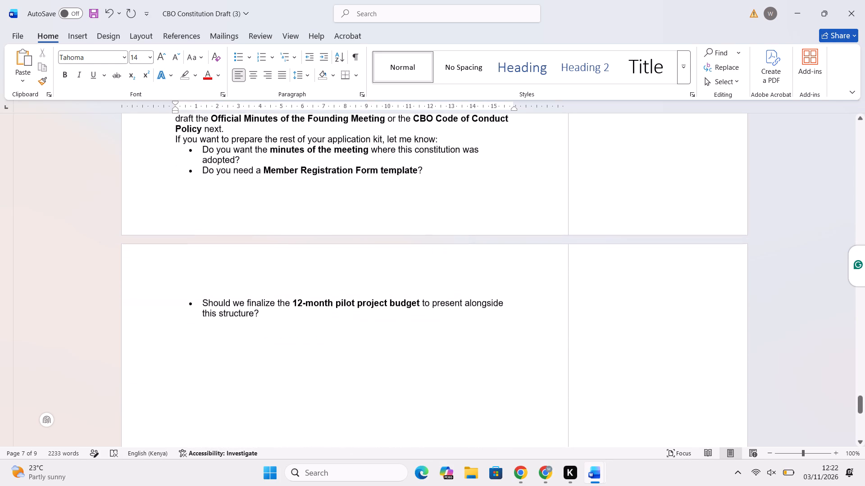
pyautogui.scroll(-2, 465, 435)
pyautogui.scroll(5, 465, 435)
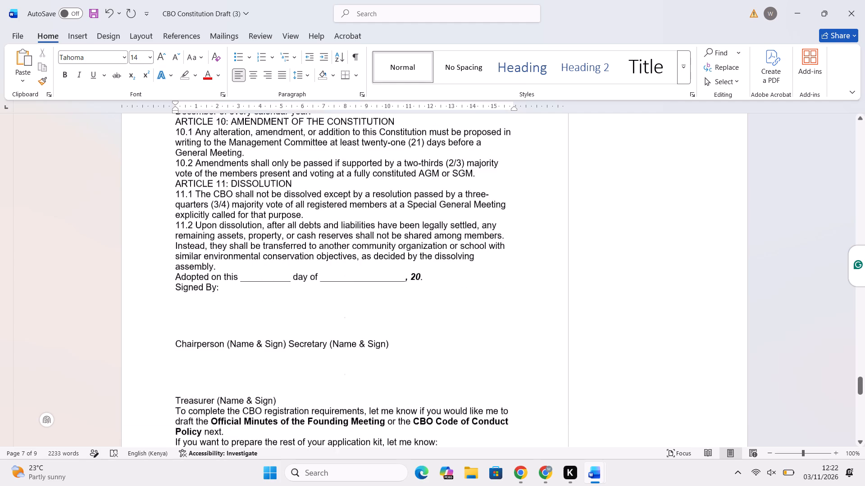
pyautogui.scroll(4, 465, 435)
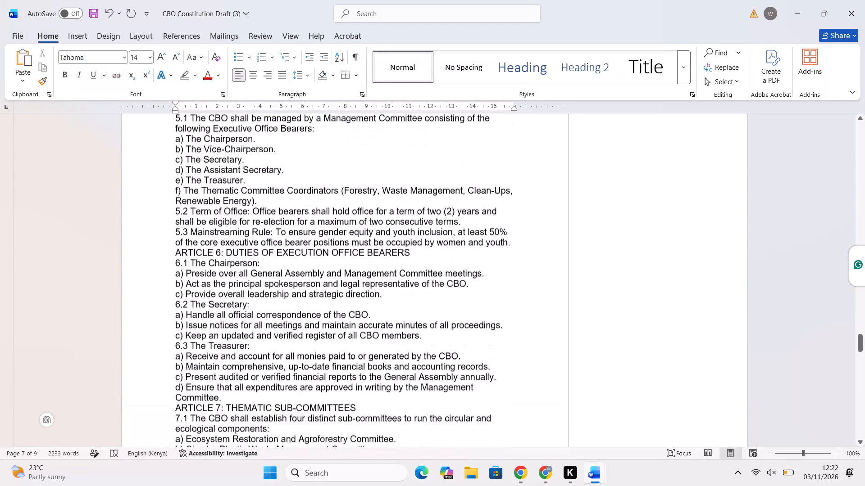
pyautogui.scroll(3, 465, 435)
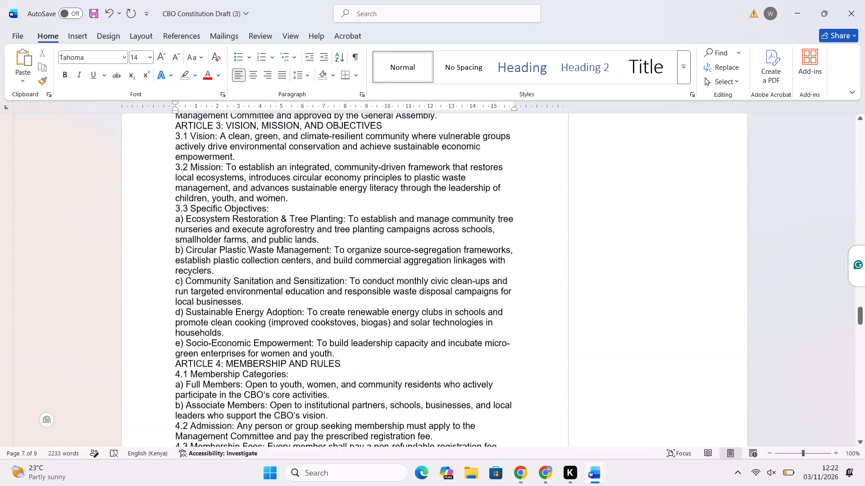
pyautogui.scroll(3, 465, 435)
pyautogui.scroll(-3, 465, 435)
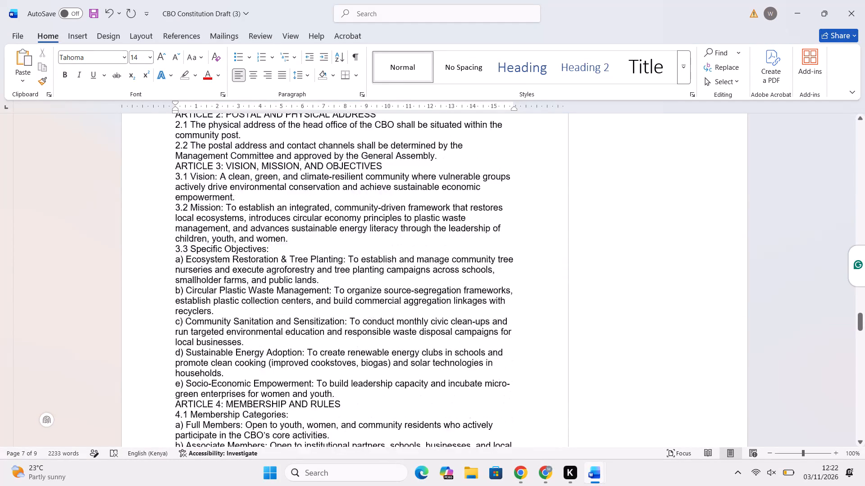
pyautogui.scroll(-1, 465, 435)
pyautogui.scroll(4, 465, 435)
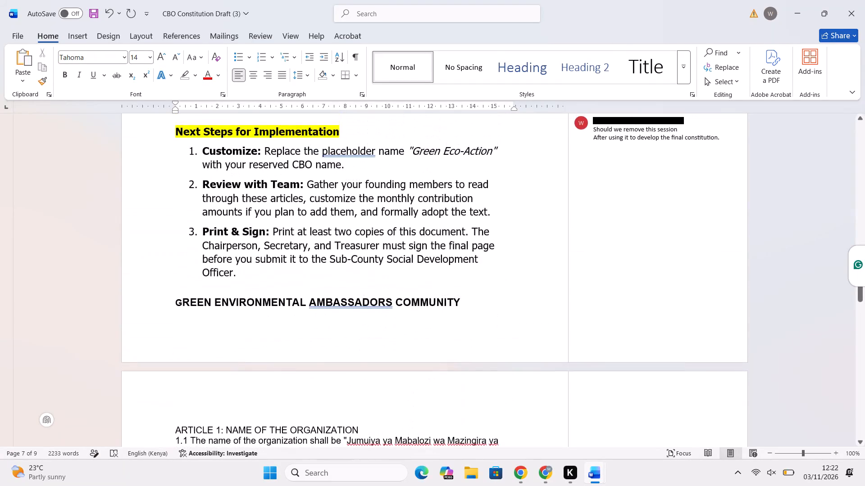
pyautogui.scroll(6, 465, 435)
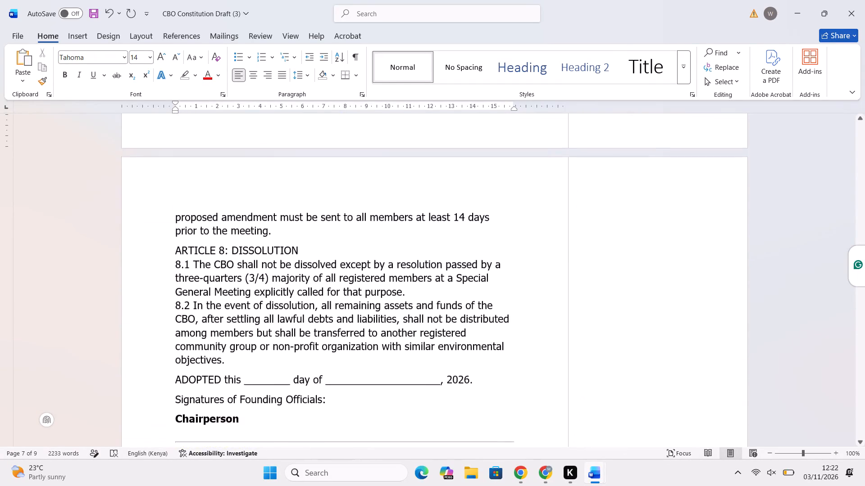
pyautogui.scroll(4, 465, 435)
# Review clauses 7.2 to 7.4, the Amendment of the Constitution article with its comment, and the Dissolution article that follows.
pyautogui.scroll(-1, 465, 435)
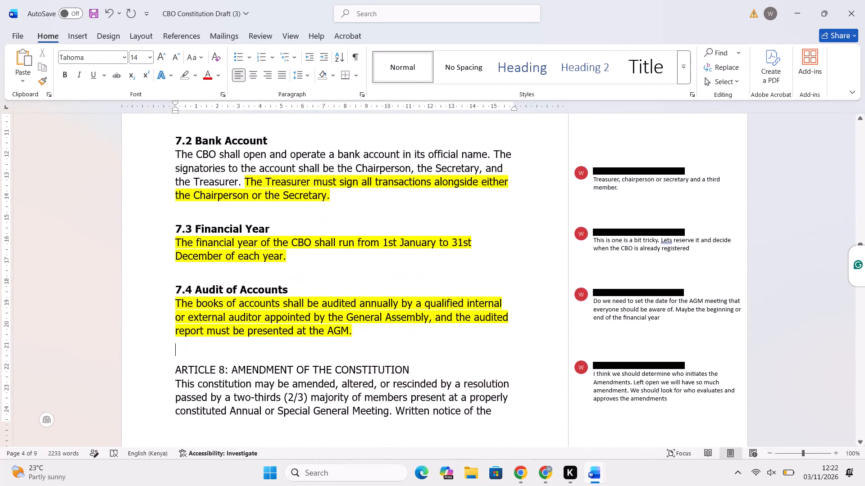
pyautogui.scroll(-1, 465, 435)
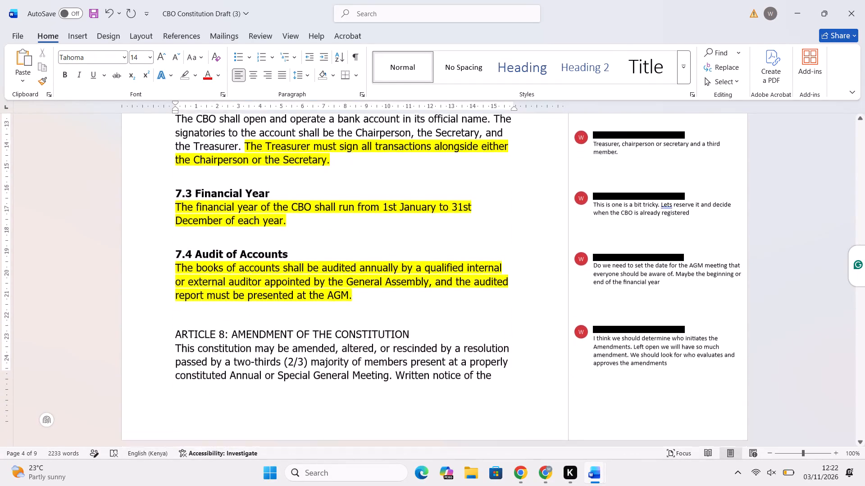
pyautogui.scroll(-2, 465, 435)
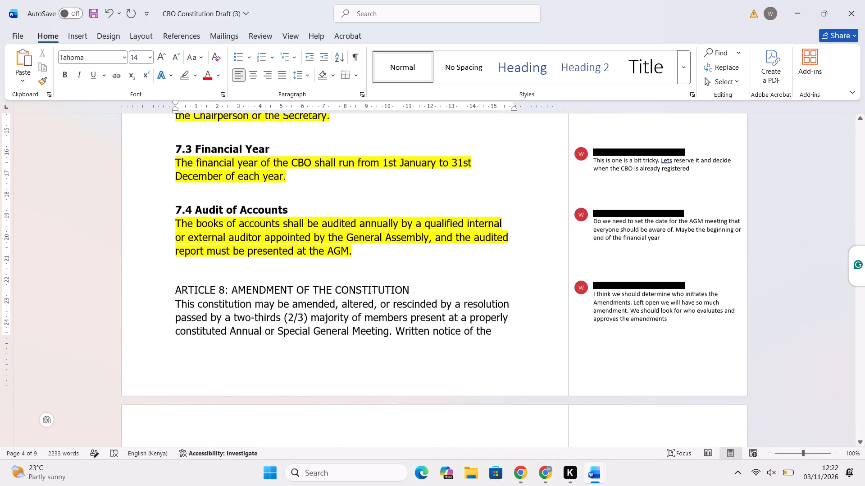
pyautogui.scroll(-1, 465, 435)
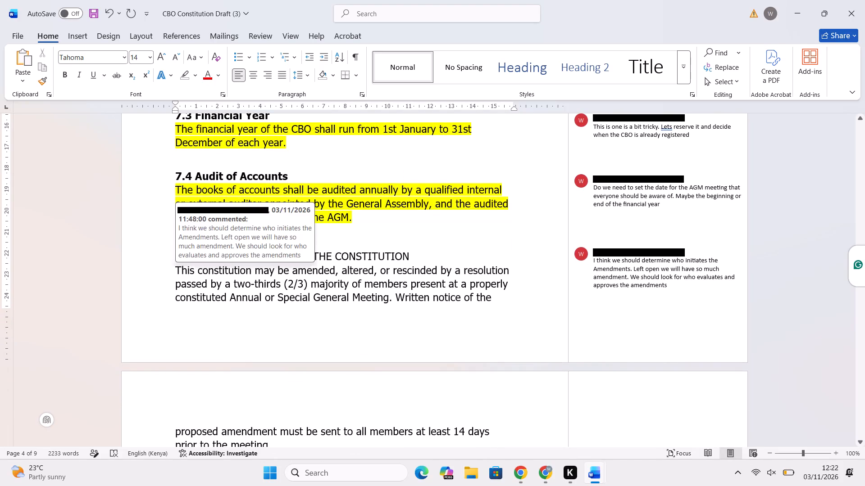
pyautogui.scroll(-1, 235, 281)
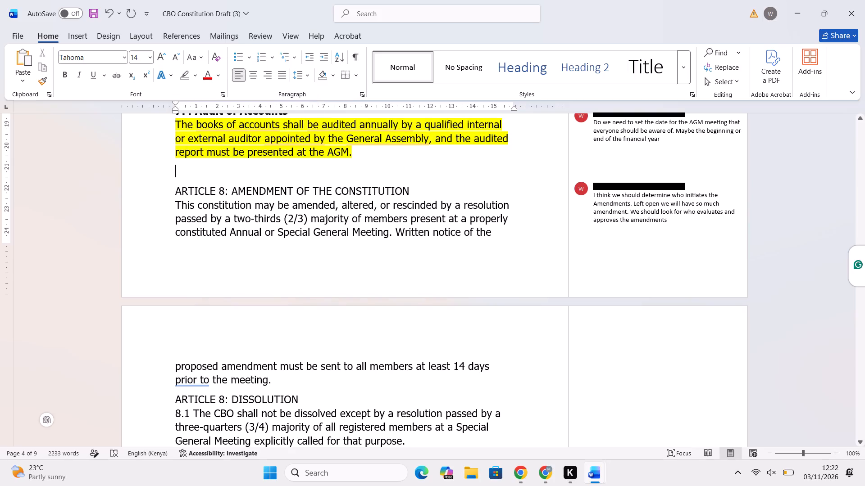
pyautogui.scroll(2, 98, 238)
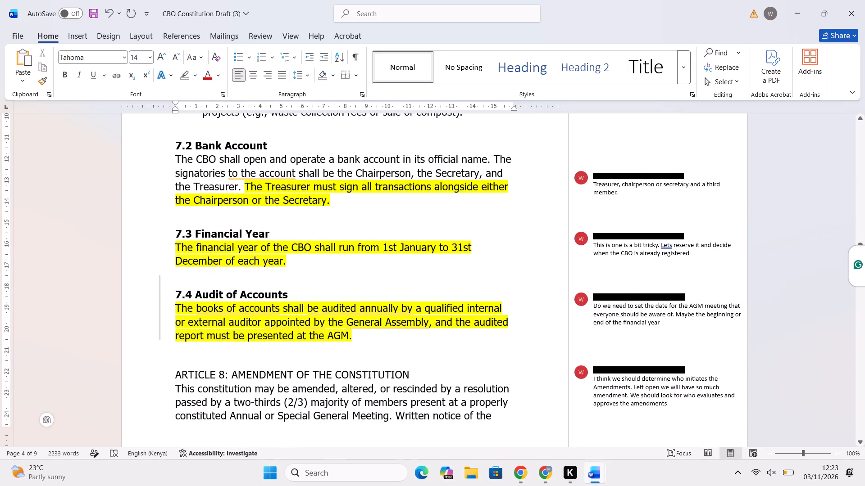
pyautogui.scroll(-4, 429, 382)
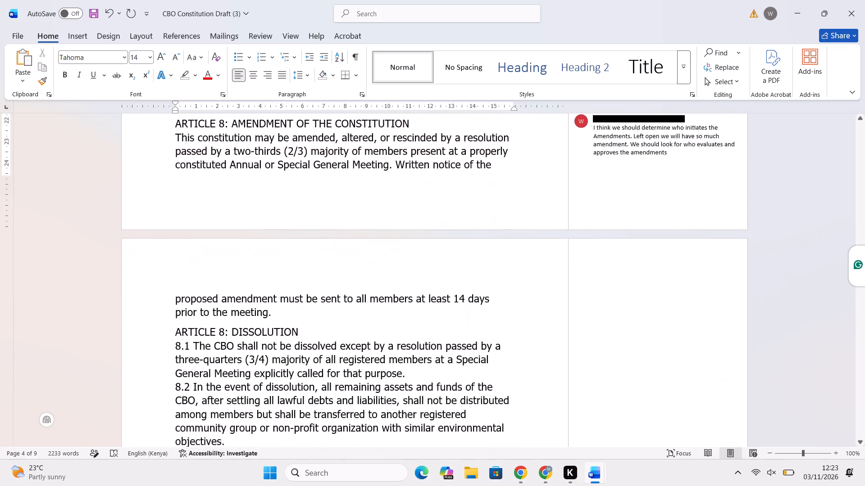
# Make the ARTICLE 8: DISSOLUTION heading and the clause numbers 8.1 and 8.2 bold.
pyautogui.scroll(-1, 429, 382)
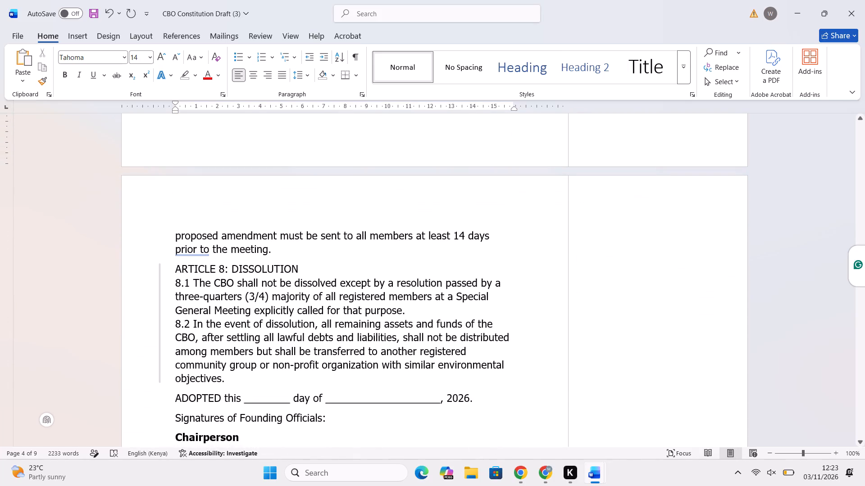
pyautogui.moveTo(188, 280); pyautogui.dragTo(176, 281)
pyautogui.moveTo(176, 281); pyautogui.dragTo(173, 271)
pyautogui.hotkey('ctrl', 'b')
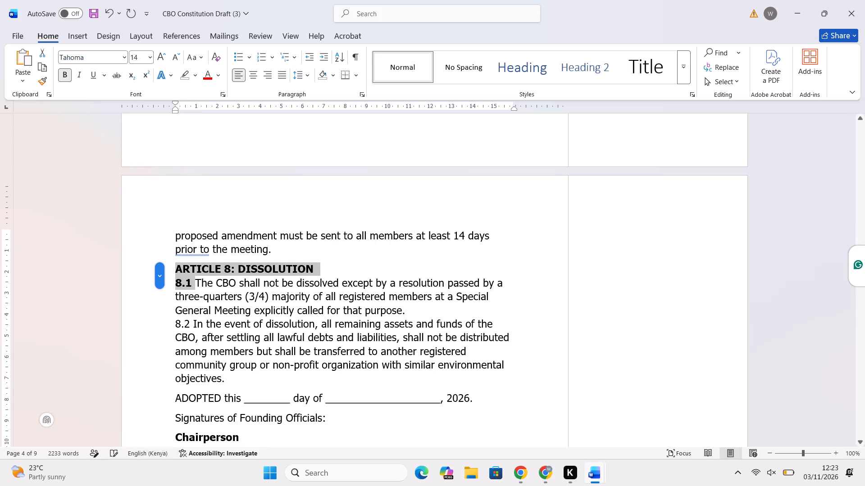
pyautogui.moveTo(190, 324); pyautogui.dragTo(175, 323)
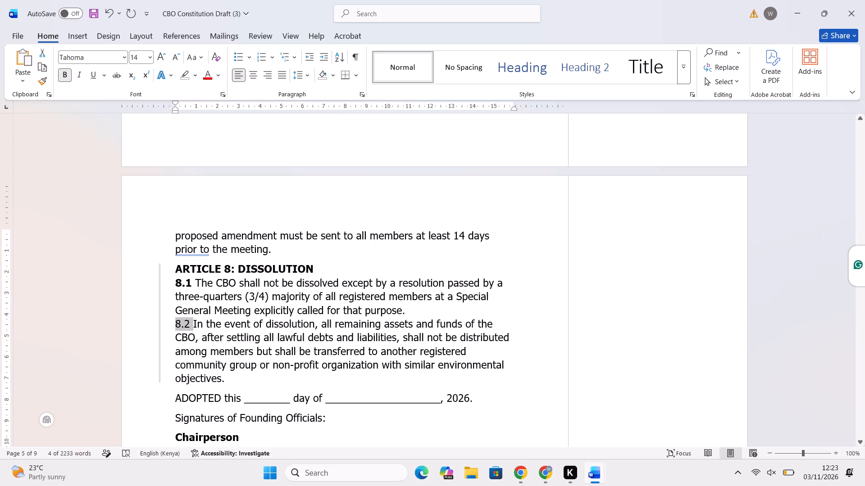
pyautogui.hotkey('ctrl', 'b')
# Make the ARTICLE 8: AMENDMENT OF THE CONSTITUTION heading bold and insert a blank line between it and its text.
pyautogui.scroll(1, 398, 287)
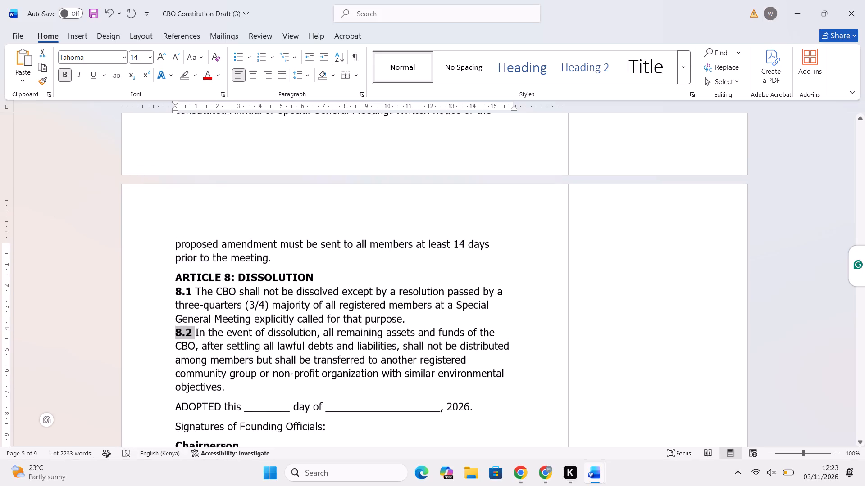
pyautogui.scroll(2, 398, 287)
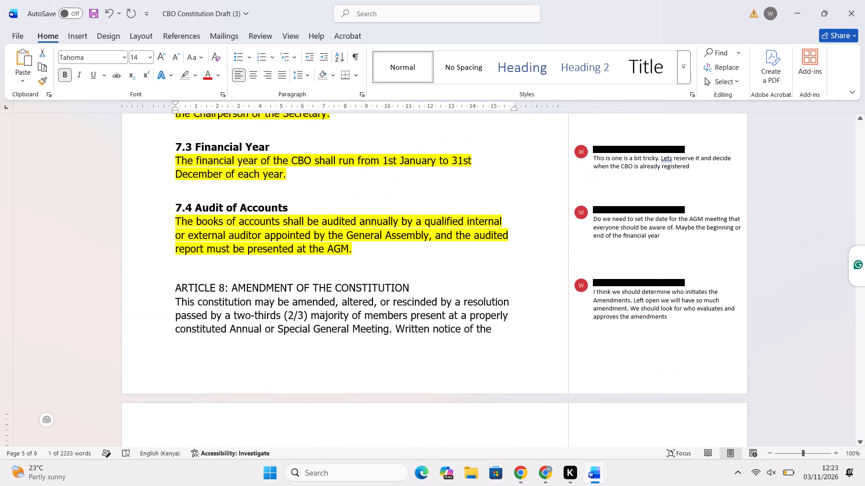
pyautogui.moveTo(419, 286); pyautogui.dragTo(160, 285)
pyautogui.hotkey('ctrl', 'b')
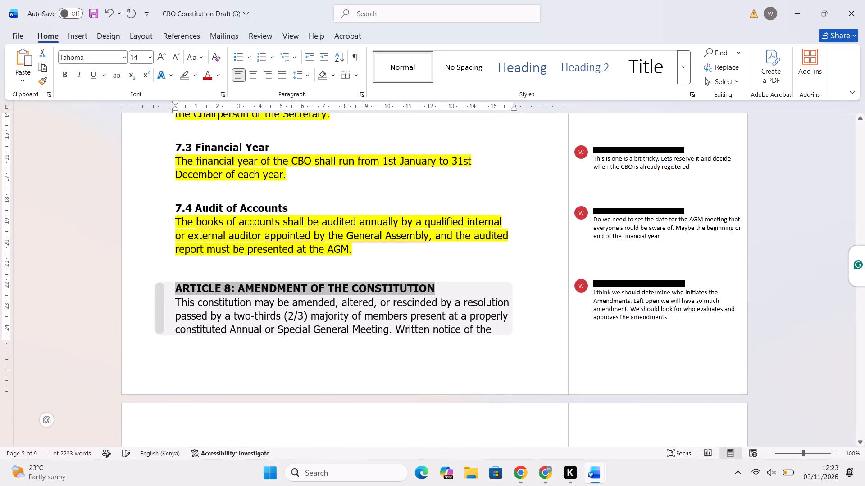
pyautogui.click(449, 287)
pyautogui.press('Return')
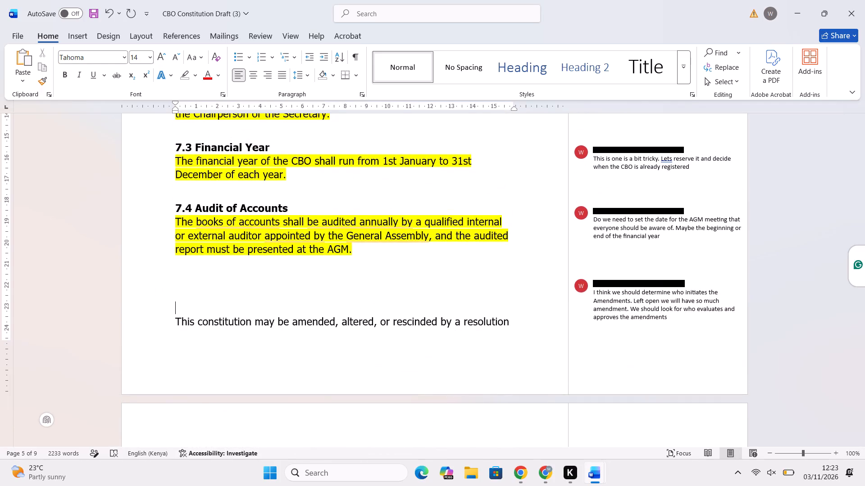
# Insert a blank line after clause 8.2 of the Dissolution article and another after the ADOPTED date line.
pyautogui.scroll(-3, 389, 341)
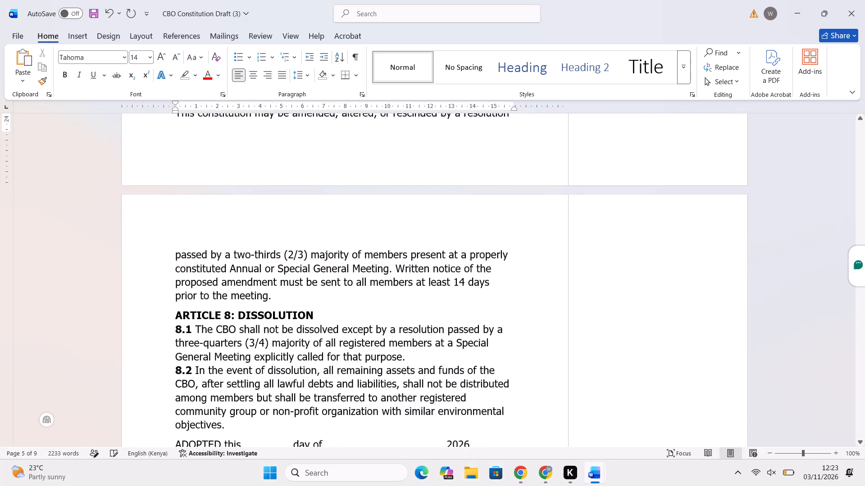
pyautogui.scroll(-1, 389, 341)
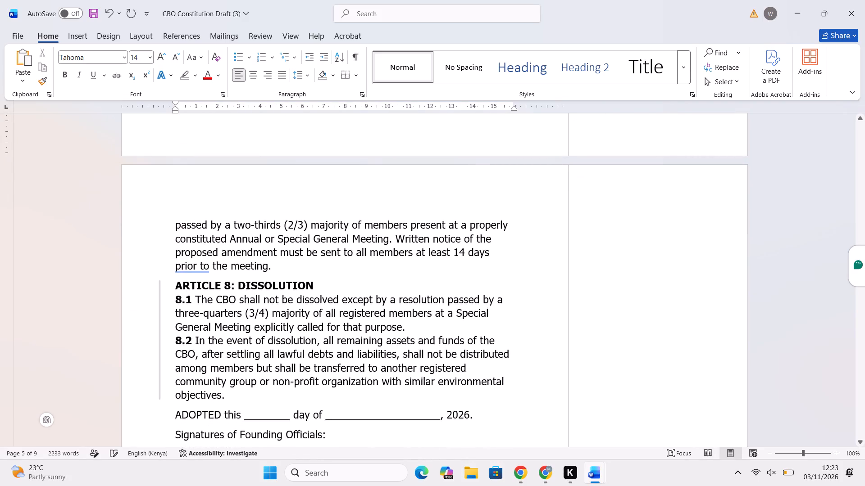
pyautogui.click(237, 396)
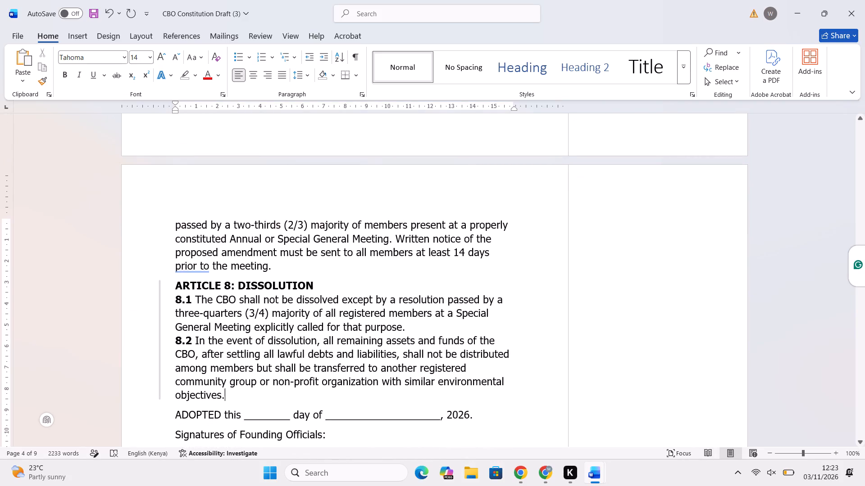
pyautogui.press('Return')
pyautogui.scroll(-2, 237, 396)
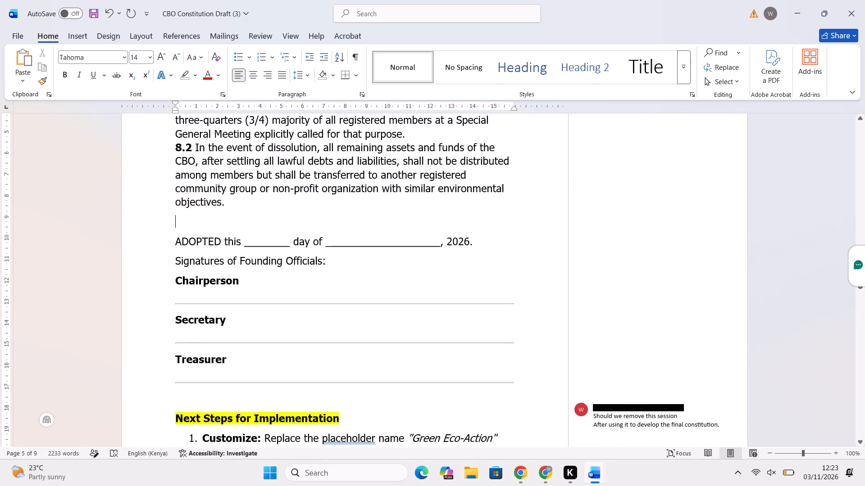
pyautogui.click(478, 240)
pyautogui.press('Return')
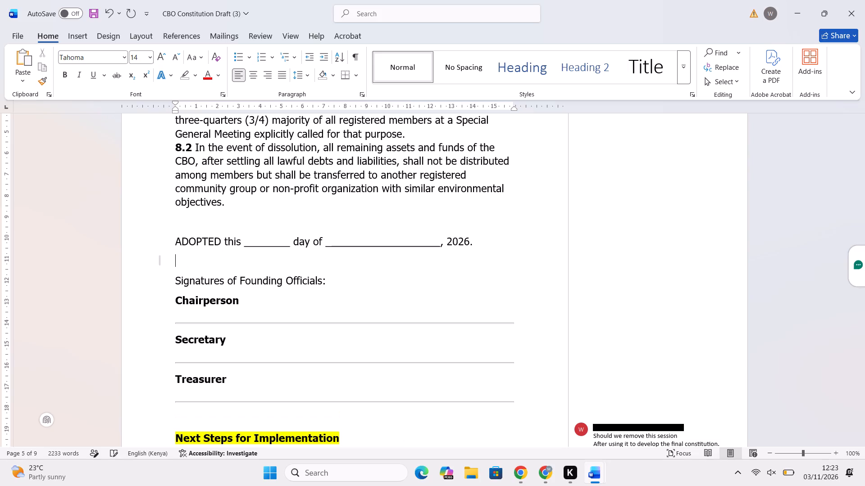
# Add a blank line beneath each of the Chairperson, Secretary and Treasurer labels to make room for signatures.
pyautogui.click(334, 285)
pyautogui.click(268, 315)
pyautogui.click(252, 302)
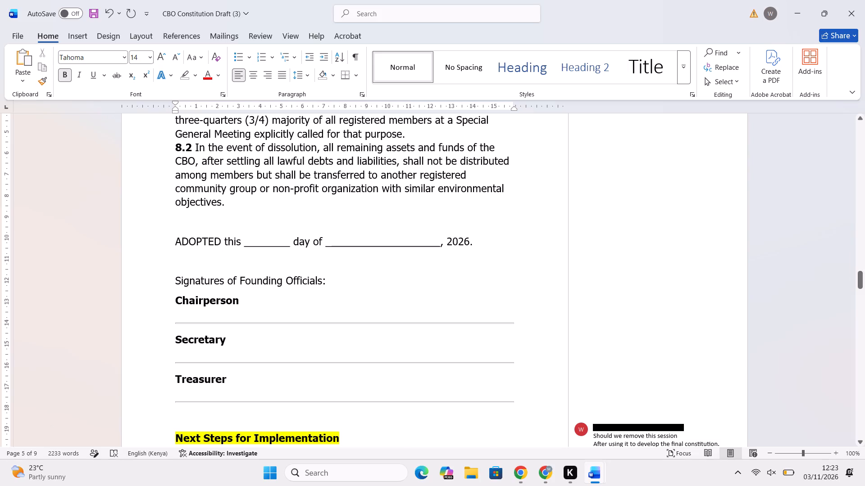
pyautogui.press('Return')
pyautogui.click(241, 360)
pyautogui.press('Return')
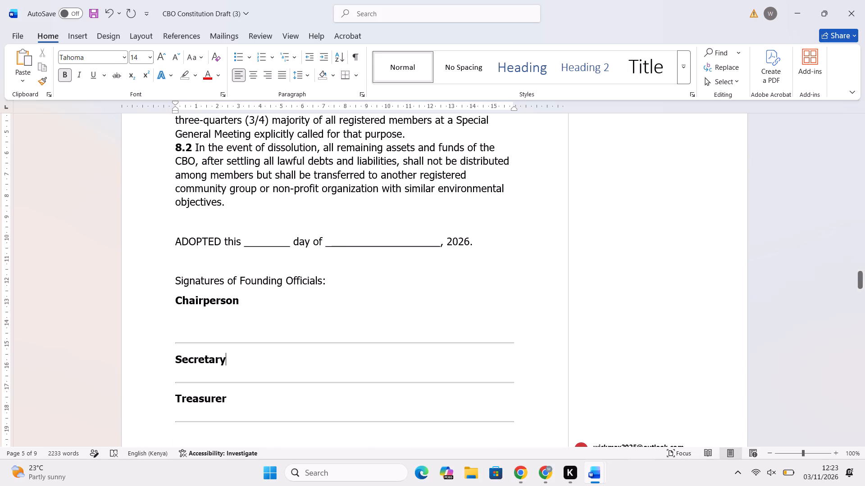
pyautogui.scroll(-3, 241, 360)
pyautogui.click(245, 192)
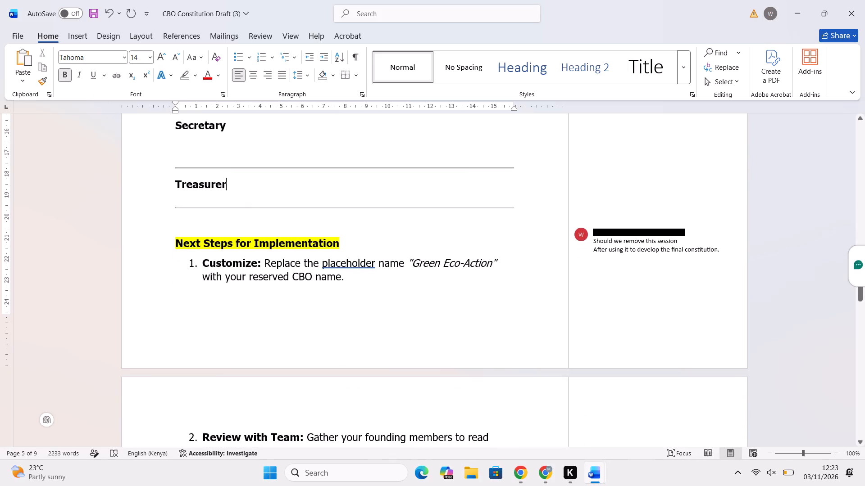
pyautogui.press('Return')
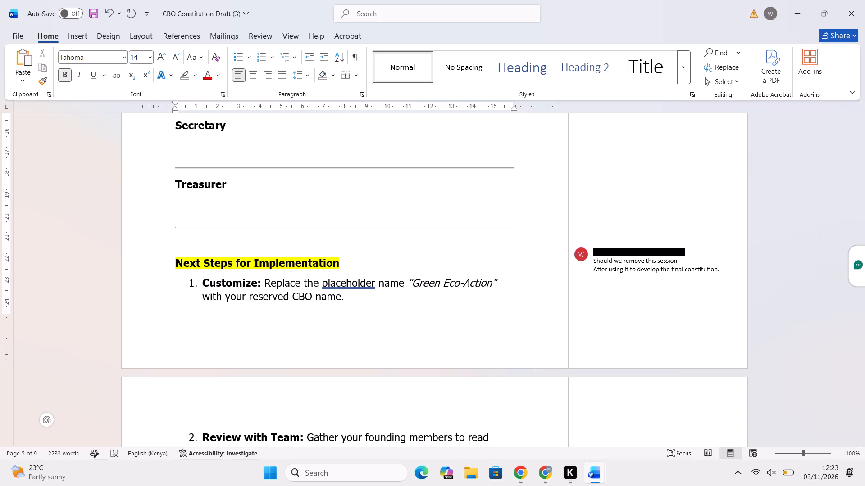
# Delete the entire Green Environmental Ambassadors Community draft, from its title to the end of the document.
pyautogui.scroll(-4, 441, 309)
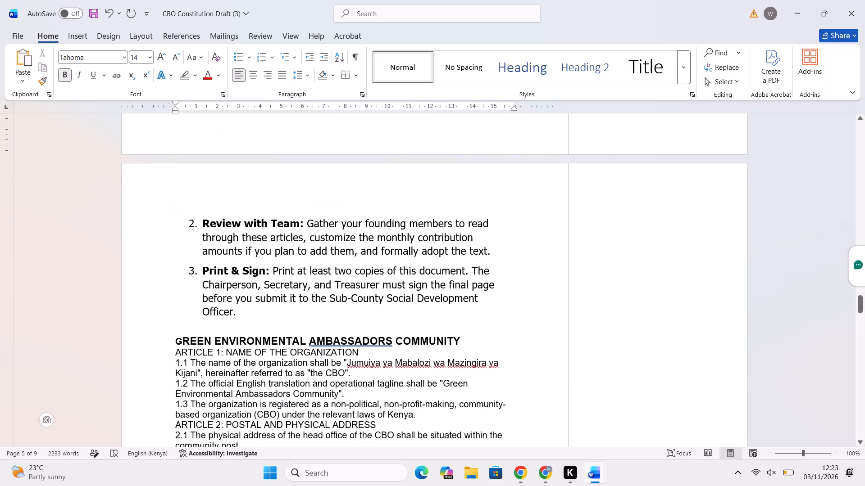
pyautogui.moveTo(175, 342); pyautogui.dragTo(305, 485)
pyautogui.press('BackSpace')
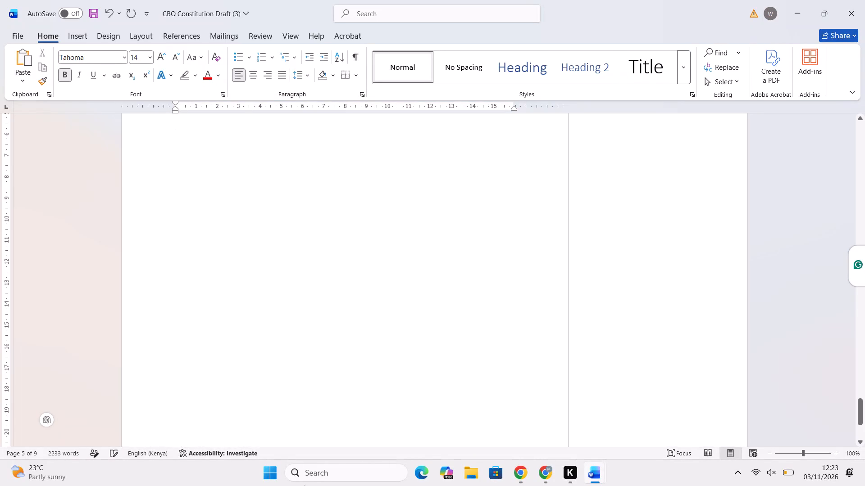
# Apply a thick underline to the grey signature rule below Treasurer.
pyautogui.scroll(6, 305, 485)
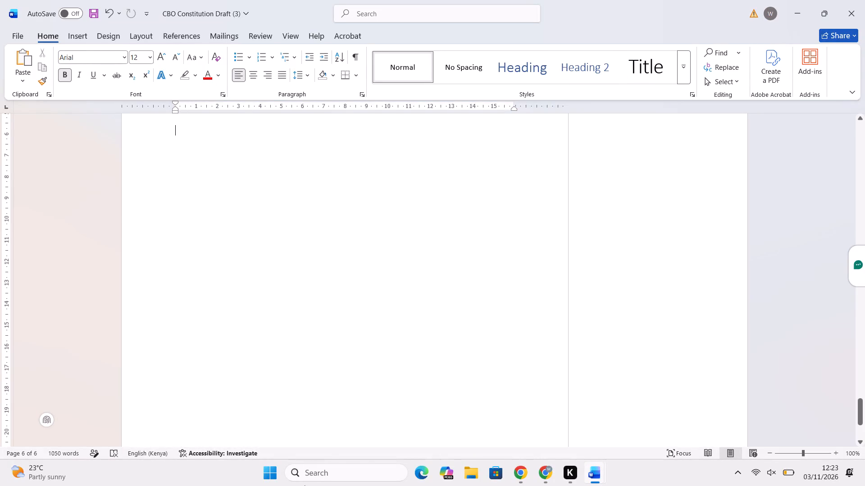
pyautogui.scroll(3, 545, 262)
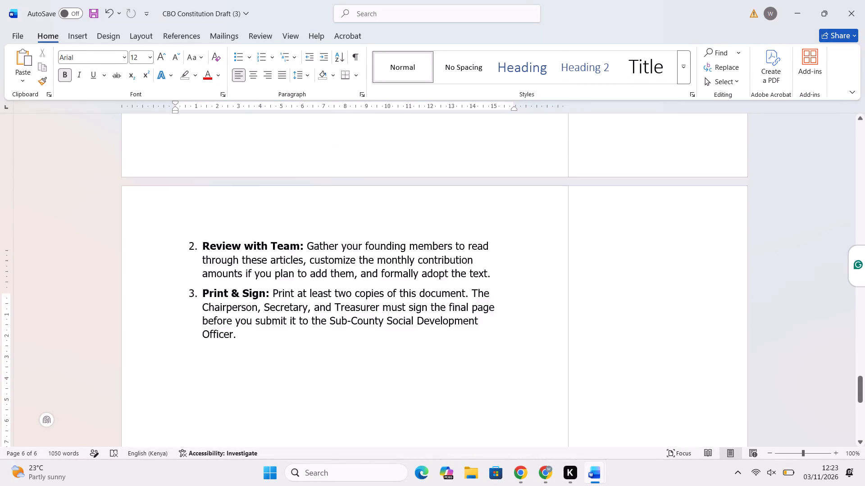
pyautogui.scroll(2, 545, 262)
pyautogui.scroll(-1, 545, 262)
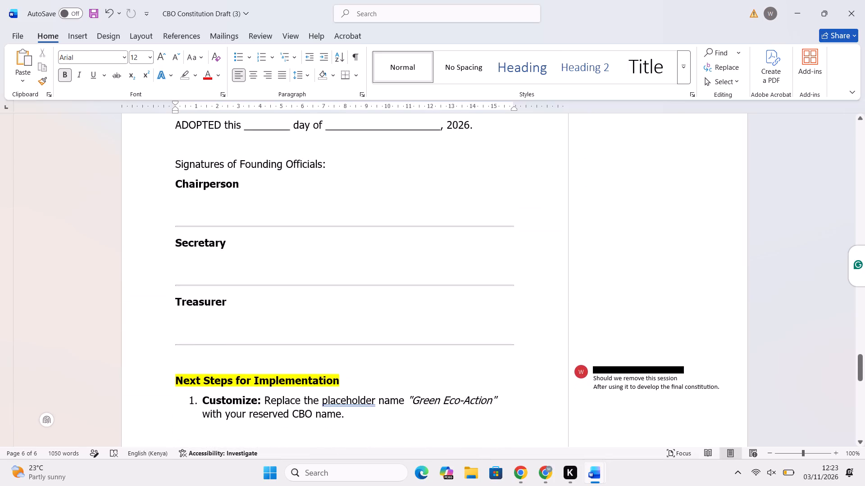
pyautogui.moveTo(520, 348); pyautogui.dragTo(193, 345)
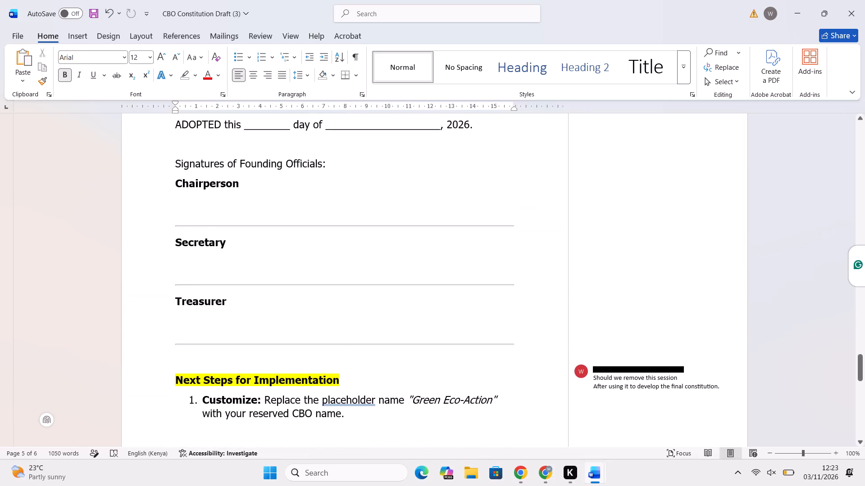
pyautogui.moveTo(193, 345); pyautogui.dragTo(176, 346)
pyautogui.click(176, 346)
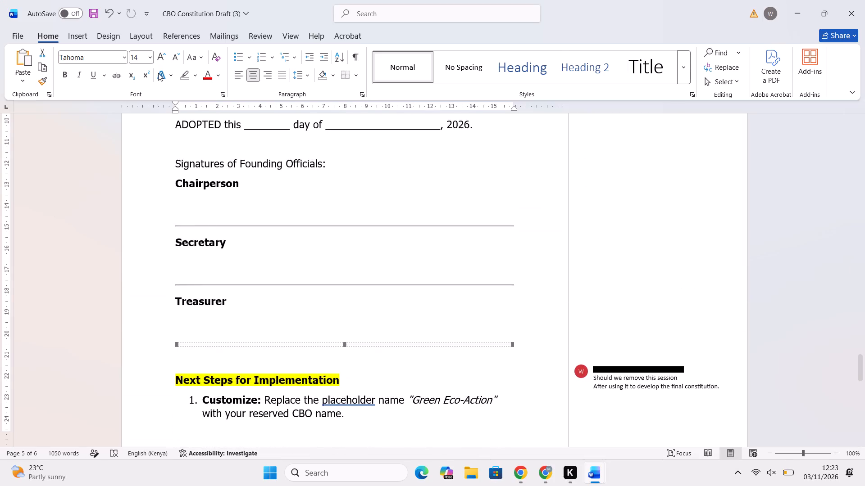
pyautogui.click(108, 76)
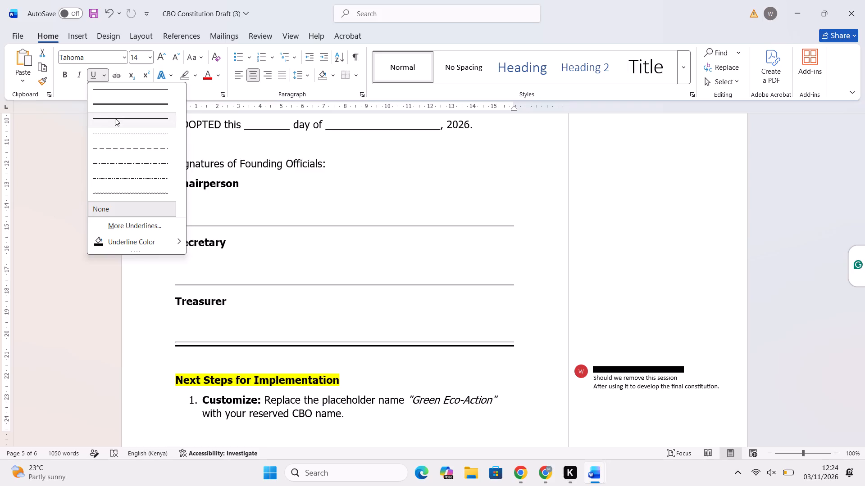
pyautogui.click(115, 118)
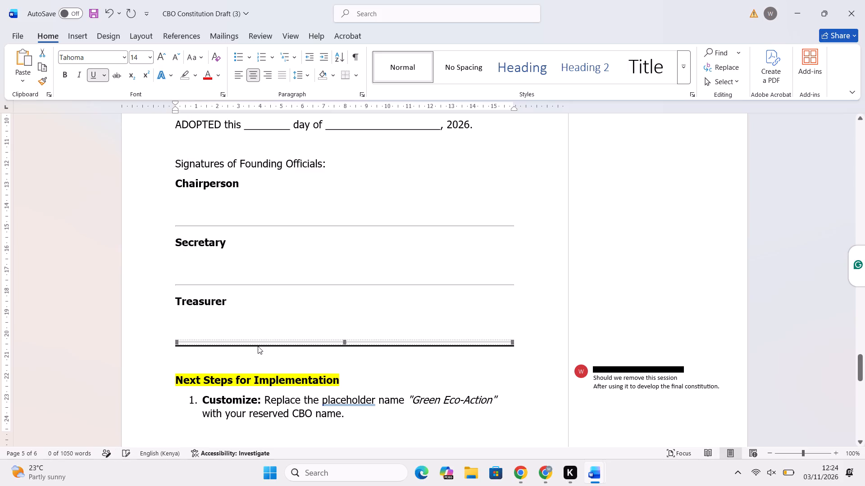
# Replace the Treasurer's signature rule with a single row of underscores spanning the full text width.
pyautogui.press('BackSpace')
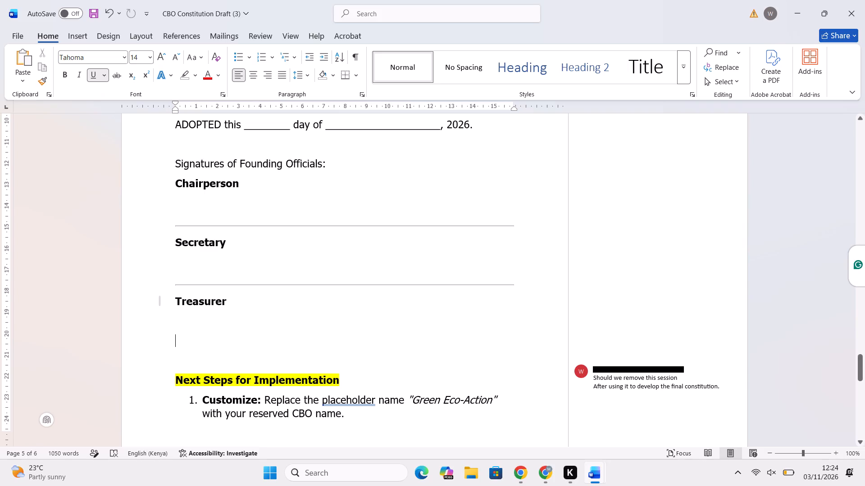
pyautogui.hotkey('shift', '_')
pyautogui.hotkey('shift', '_')
pyautogui.hotkey('shift', '_')
pyautogui.hotkey('shift', '_')
pyautogui.hotkey('shift', '_')
pyautogui.hotkey('shift', '_')
pyautogui.hotkey('shift', '_')
pyautogui.hotkey('shift', '_')
pyautogui.hotkey('shift', '_')
pyautogui.hotkey('shift', '_')
pyautogui.hotkey('shift', '_')
pyautogui.hotkey('shift', '_')
pyautogui.hotkey('shift', '_')
pyautogui.hotkey('shift', '_')
pyautogui.hotkey('shift', '_')
pyautogui.hotkey('shift', '_')
pyautogui.hotkey('shift', '_')
pyautogui.hotkey('shift', '_')
pyautogui.hotkey('shift', '_')
pyautogui.hotkey('shift', '_')
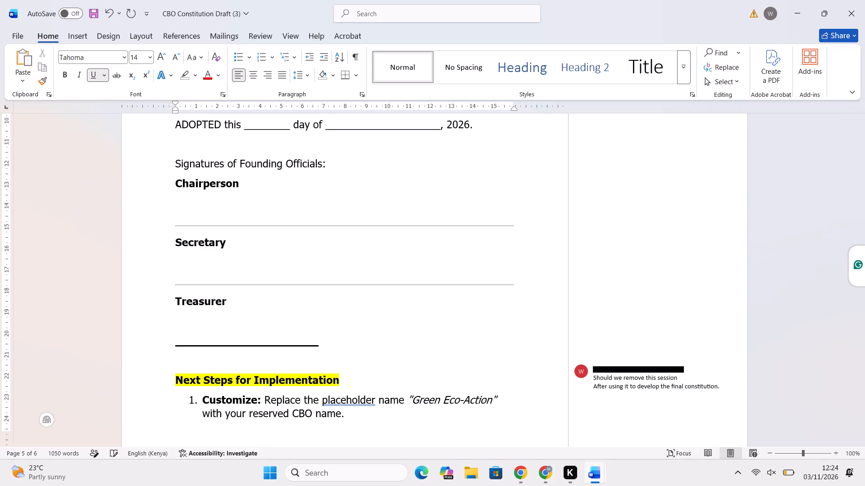
pyautogui.write('____')
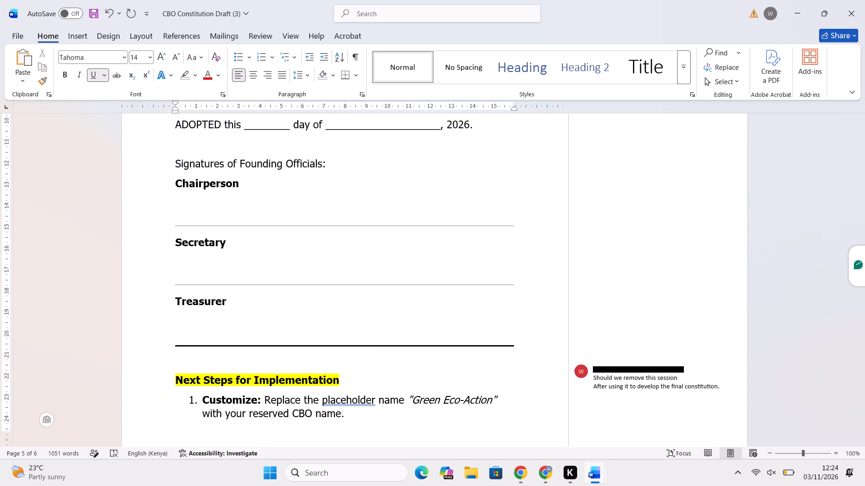
pyautogui.hotkey('shift', '_')
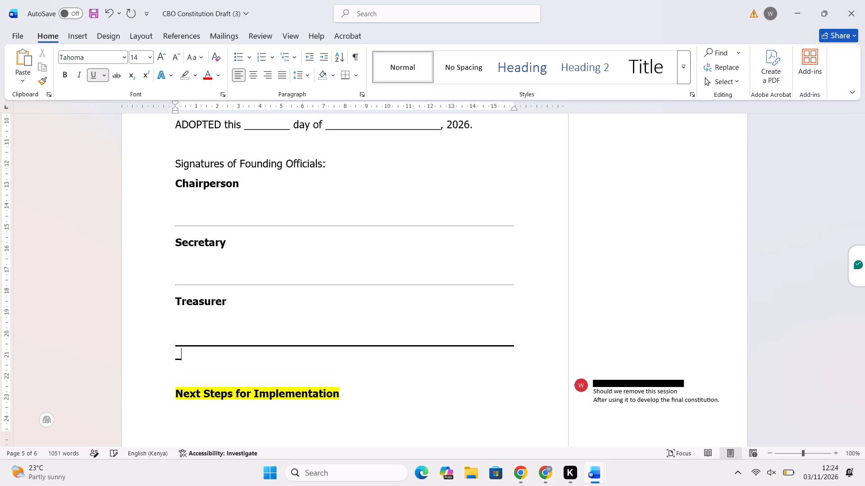
pyautogui.press('BackSpace')
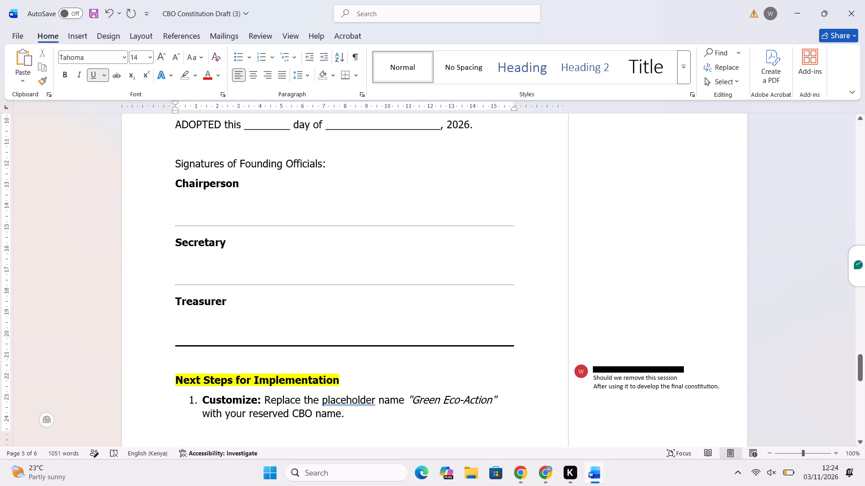
# Replace the grey signature rule below Secretary with a single row of underscores spanning the full text width.
pyautogui.click(305, 288)
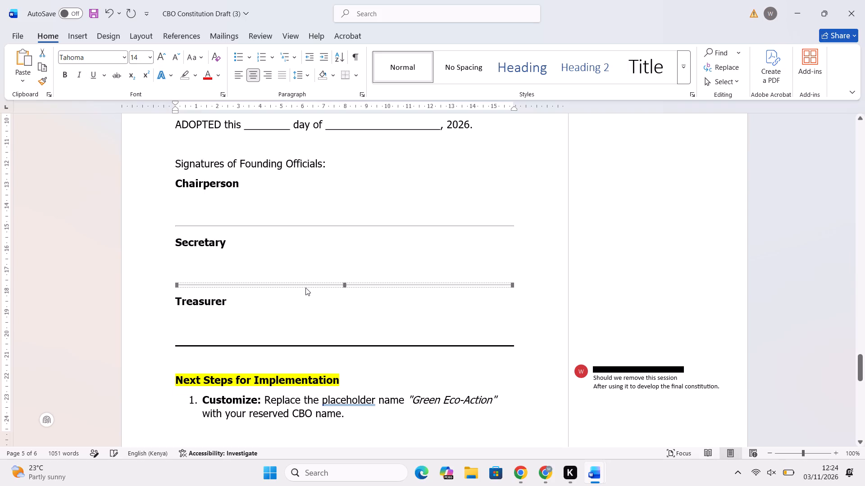
pyautogui.press('BackSpace')
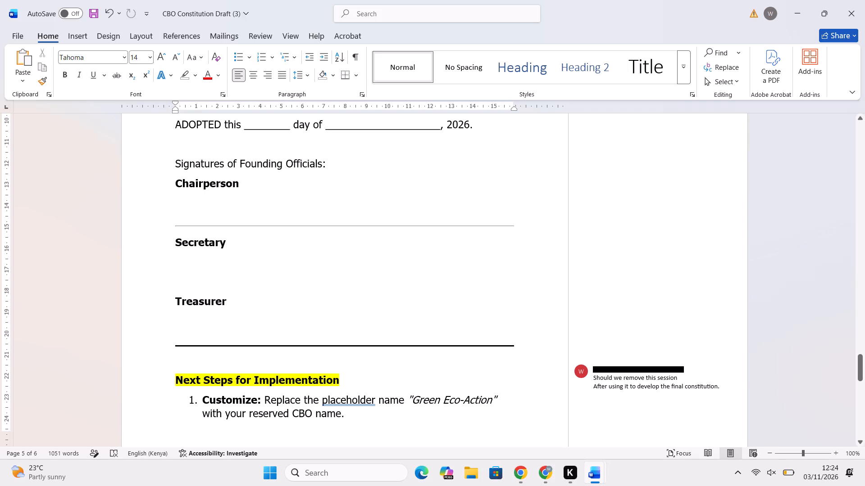
pyautogui.hotkey('shift', '_')
pyautogui.hotkey('shift', '_')
pyautogui.hotkey('shift', '_')
pyautogui.hotkey('shift', '_')
pyautogui.hotkey('shift', '_')
pyautogui.hotkey('shift', '_')
pyautogui.hotkey('shift', '_')
pyautogui.hotkey('shift', '_')
pyautogui.hotkey('shift', '_')
pyautogui.hotkey('shift', '_')
pyautogui.hotkey('shift', '_')
pyautogui.hotkey('shift', '_')
pyautogui.hotkey('shift', '_')
pyautogui.hotkey('shift', '_')
pyautogui.hotkey('shift', '_')
pyautogui.hotkey('shift', '_')
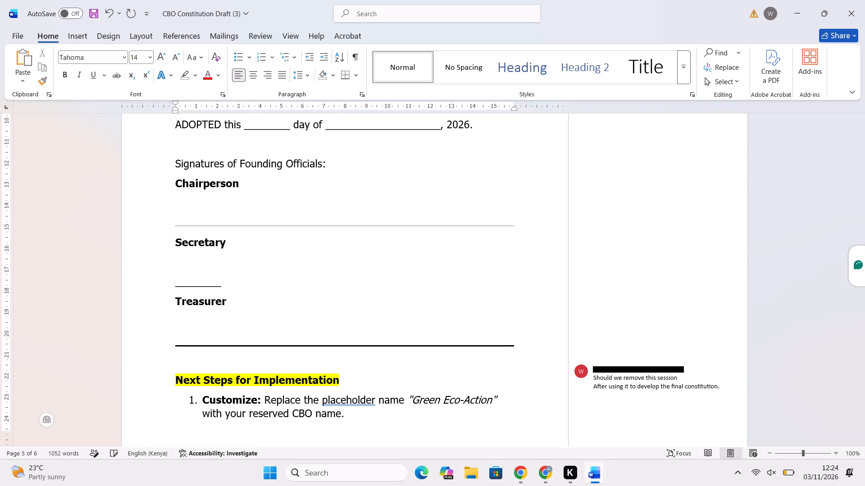
pyautogui.hotkey('shift', '_')
pyautogui.hotkey('shift', '_')
pyautogui.hotkey('shift', '_')
pyautogui.hotkey('shift', '_')
pyautogui.hotkey('shift', '_')
pyautogui.hotkey('shift', '_')
pyautogui.hotkey('shift', '_')
pyautogui.hotkey('shift', '_')
pyautogui.hotkey('shift', '_')
pyautogui.hotkey('shift', '_')
pyautogui.hotkey('shift', '_')
pyautogui.hotkey('shift', '_')
pyautogui.hotkey('shift', '_')
pyautogui.hotkey('shift', '_')
pyautogui.hotkey('shift', '_')
pyautogui.hotkey('shift', '_')
pyautogui.hotkey('shift', '_')
pyautogui.hotkey('shift', '_')
pyautogui.hotkey('shift', '_')
pyautogui.hotkey('shift', '_')
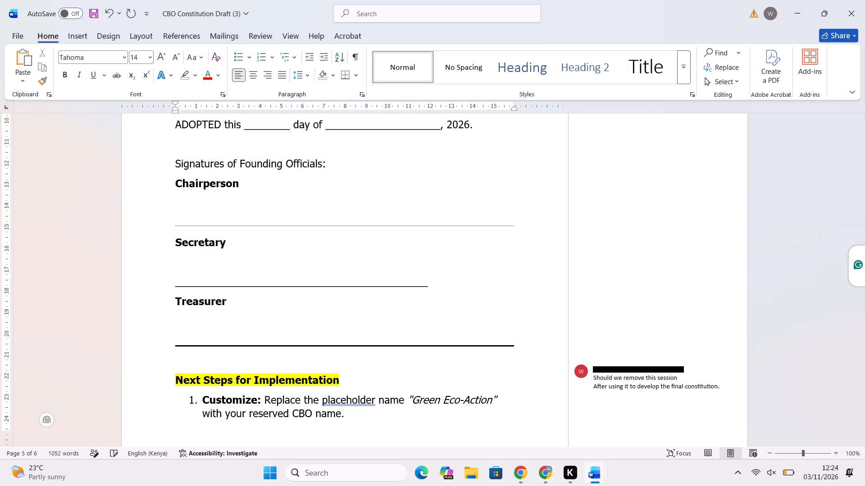
pyautogui.press('BackSpace')
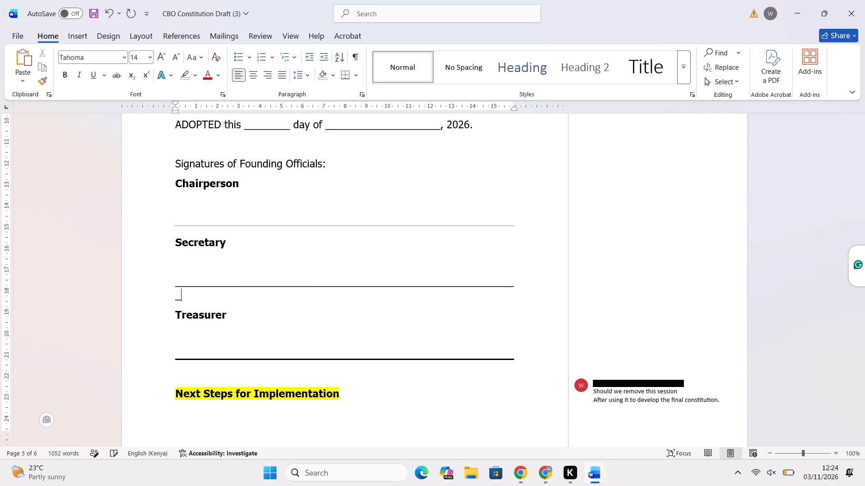
pyautogui.press('BackSpace')
# Apply the thick underline to the Secretary's whole signature line to match the Treasurer's.
pyautogui.hotkey('shift', 'Left')
pyautogui.hotkey('shift', 'Left')
pyautogui.hotkey('shift', 'Left')
pyautogui.hotkey('shift', 'Left')
pyautogui.hotkey('shift', 'Left')
pyautogui.hotkey('shift', 'Left')
pyautogui.hotkey('shift', 'Left')
pyautogui.hotkey('shift', 'Left')
pyautogui.hotkey('shift', 'Left')
pyautogui.hotkey('shift', 'Left')
pyautogui.hotkey('shift', 'Left')
pyautogui.hotkey('shift', 'Left')
pyautogui.hotkey('shift', 'Left')
pyautogui.hotkey('shift', 'Left')
pyautogui.hotkey('shift', 'Left')
pyautogui.hotkey('shift', 'Left')
pyautogui.hotkey('shift', 'Left')
pyautogui.hotkey('shift', 'Left')
pyautogui.hotkey('shift', 'Left')
pyautogui.hotkey('shift', 'Left')
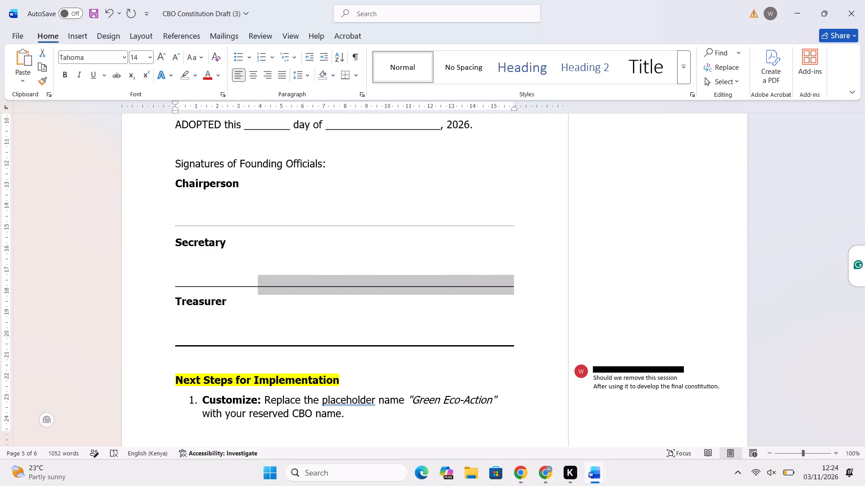
pyautogui.hotkey('shift', 'Left')
pyautogui.hotkey('shift', 'Left')
pyautogui.hotkey('shift', 'Left')
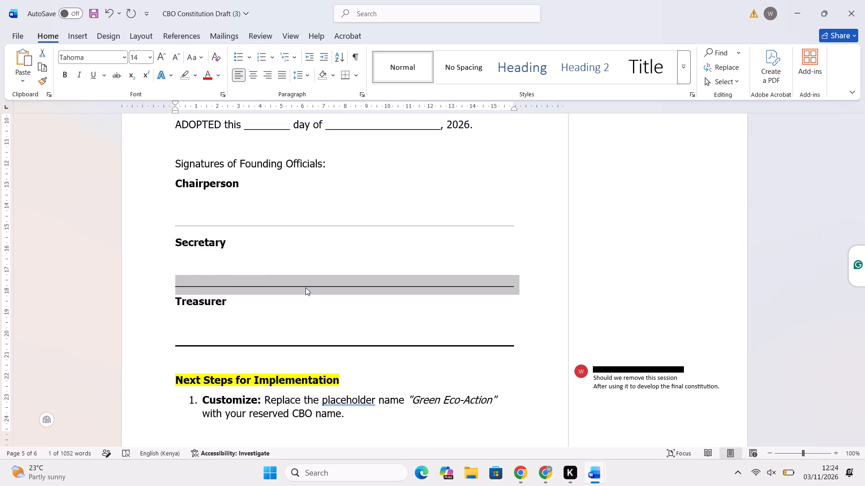
pyautogui.hotkey('ctrl', 'b')
pyautogui.hotkey('ctrl', 'b')
pyautogui.click(93, 75)
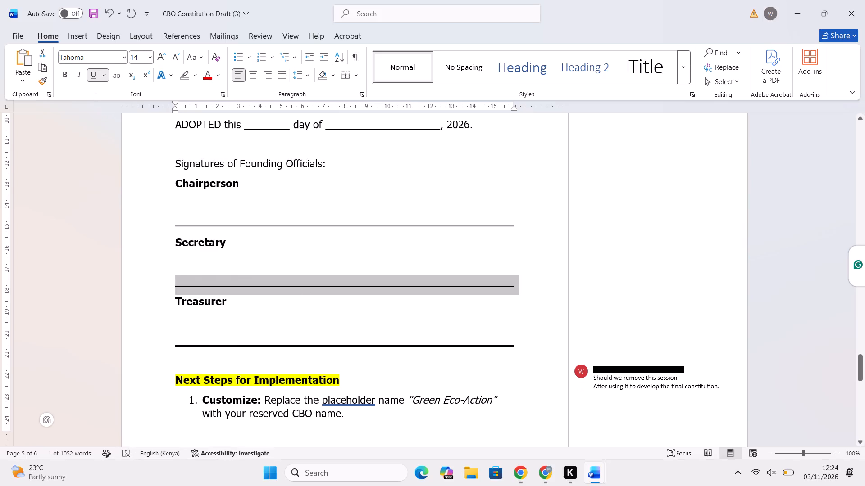
# Replace the grey signature rule below Chairperson with a copy of the Secretary's thick signature line, leaving no extra blank line.
pyautogui.click(396, 221)
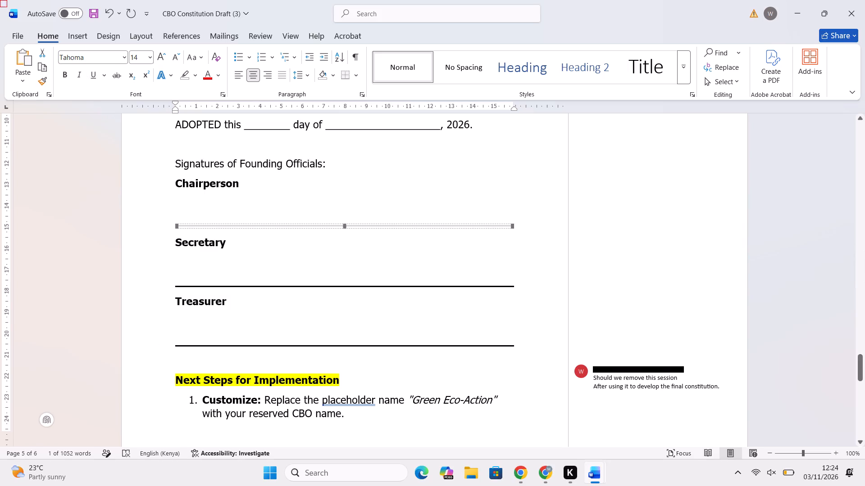
pyautogui.click(414, 285)
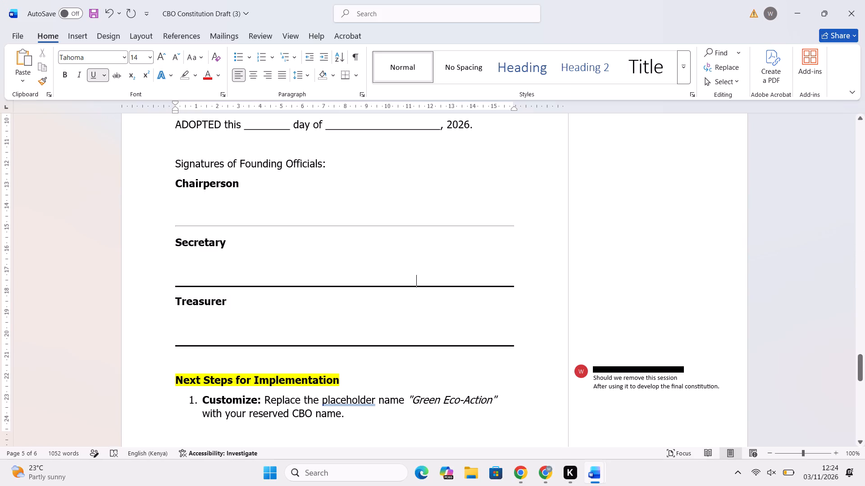
pyautogui.hotkey('ctrl', 'z')
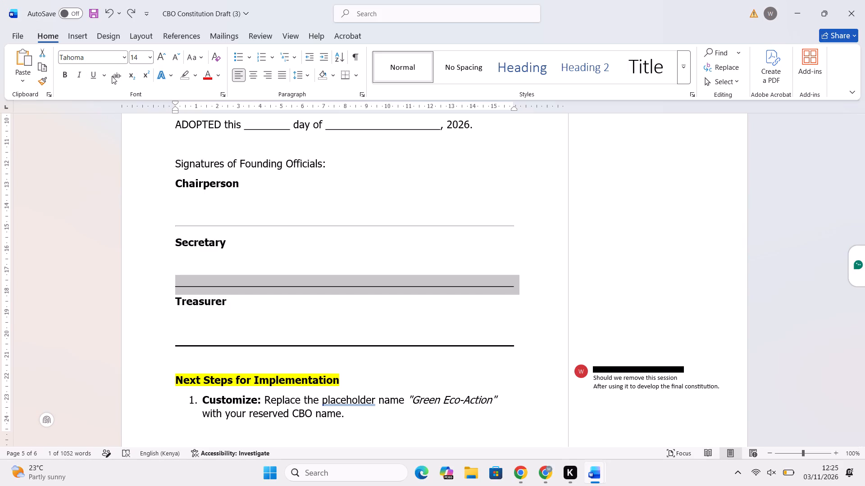
pyautogui.click(89, 76)
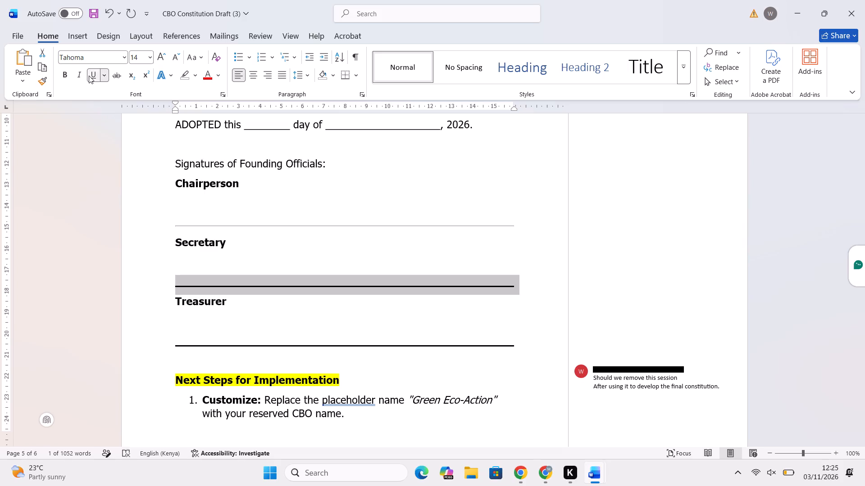
pyautogui.hotkey('ctrl', 'c')
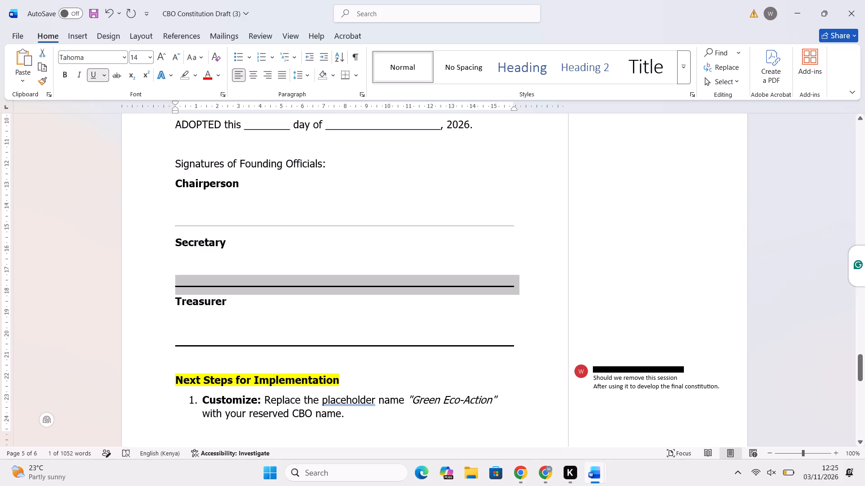
pyautogui.click(294, 224)
pyautogui.hotkey('ctrl', 'v')
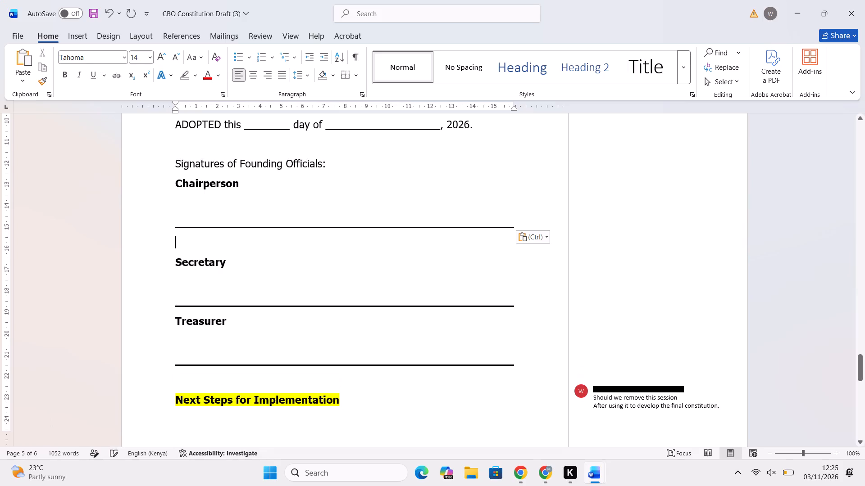
pyautogui.press('BackSpace')
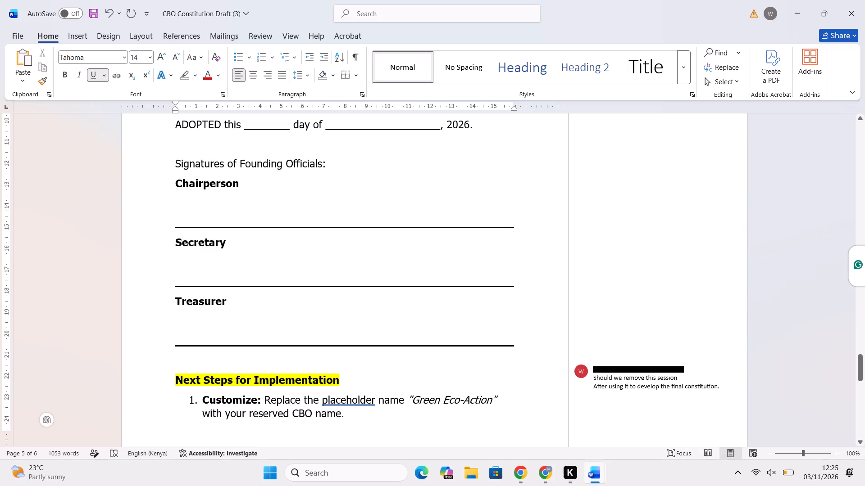
# Highlight the opening block in yellow, from the CBO Constitution title through the end of Article 1.
pyautogui.scroll(-3, 315, 330)
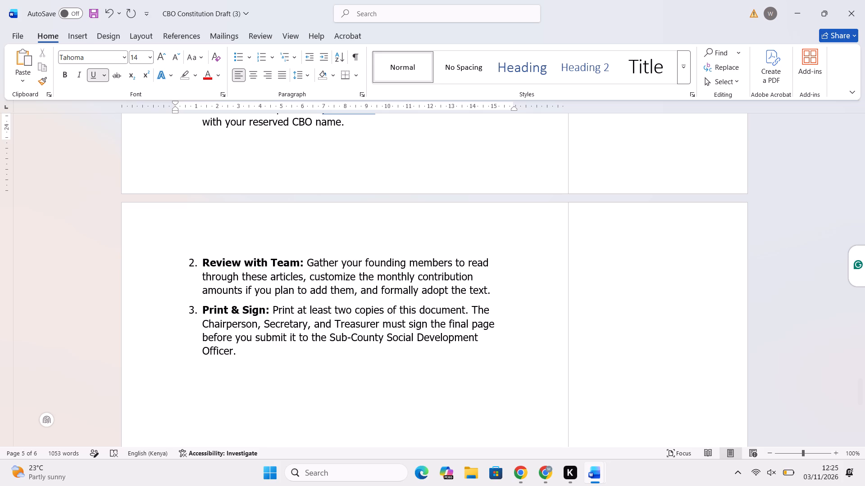
pyautogui.scroll(5, 295, 239)
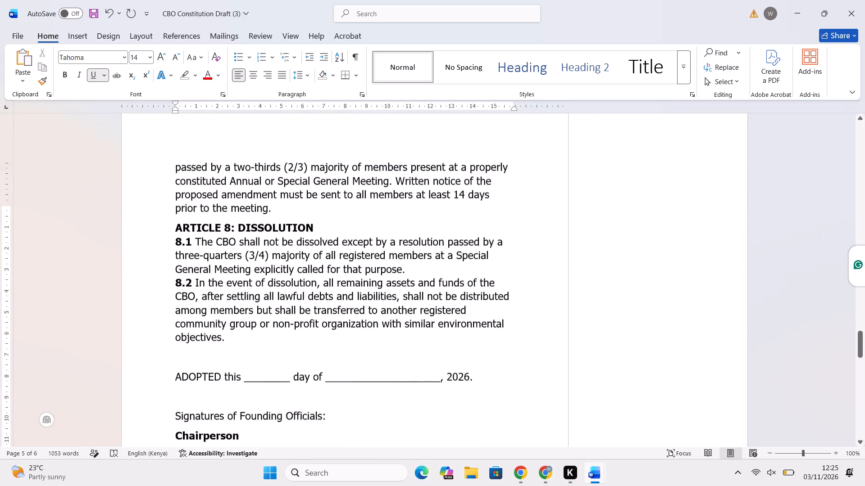
pyautogui.scroll(1, 295, 239)
pyautogui.scroll(20, 295, 239)
pyautogui.scroll(12, 295, 239)
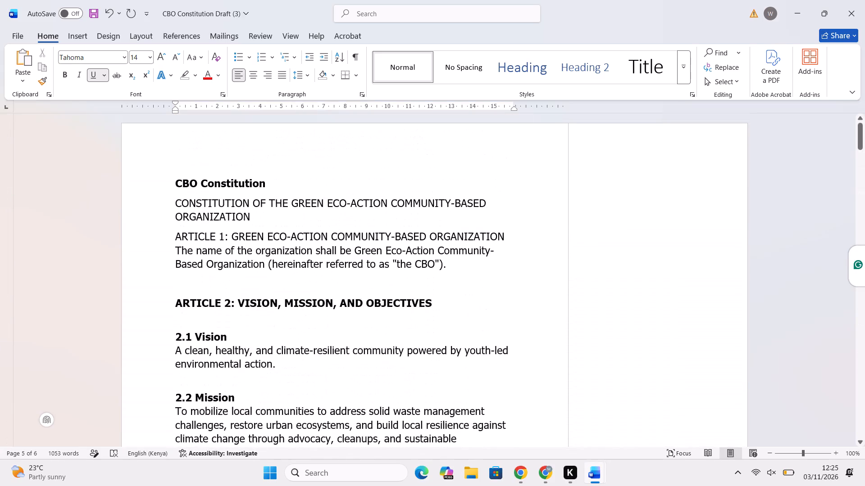
pyautogui.scroll(2, 295, 239)
pyautogui.scroll(-1, 295, 239)
pyautogui.scroll(1, 310, 239)
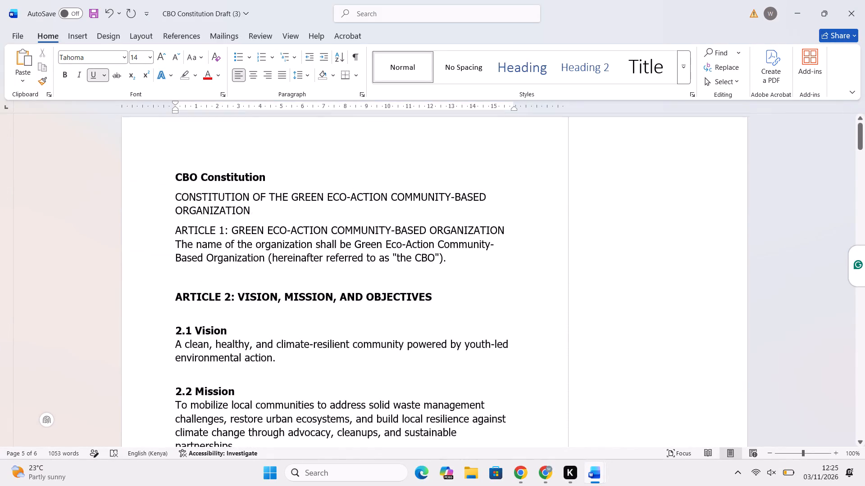
pyautogui.moveTo(455, 266); pyautogui.dragTo(143, 170)
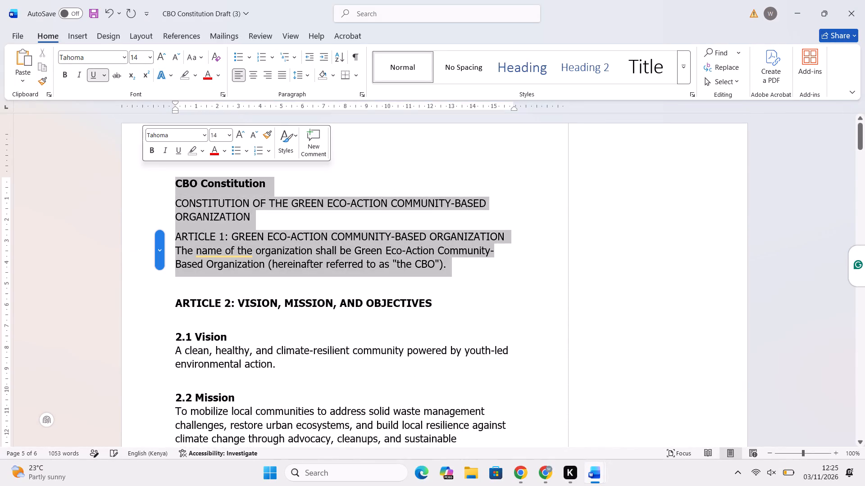
pyautogui.moveTo(200, 73); pyautogui.dragTo(195, 72)
pyautogui.click(195, 72)
pyautogui.click(187, 114)
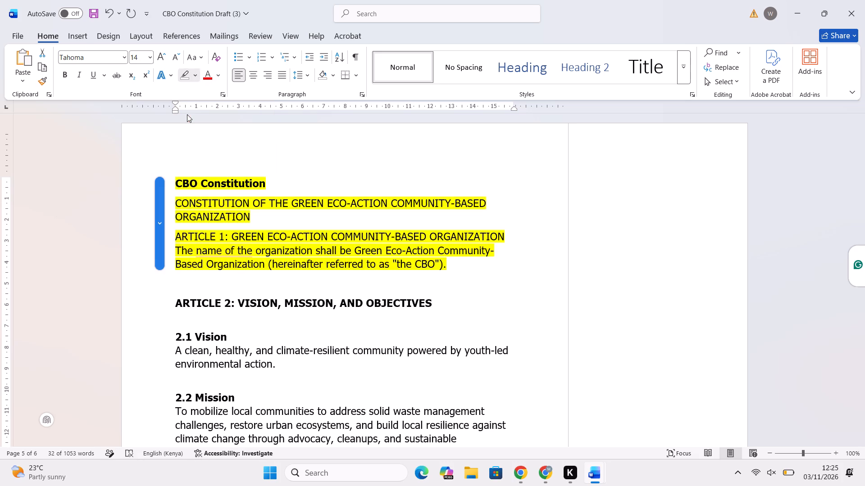
# Attach a new comment to the highlighted title and Article 1 block, starting with "We need to come up with a".
pyautogui.rightClick(266, 237)
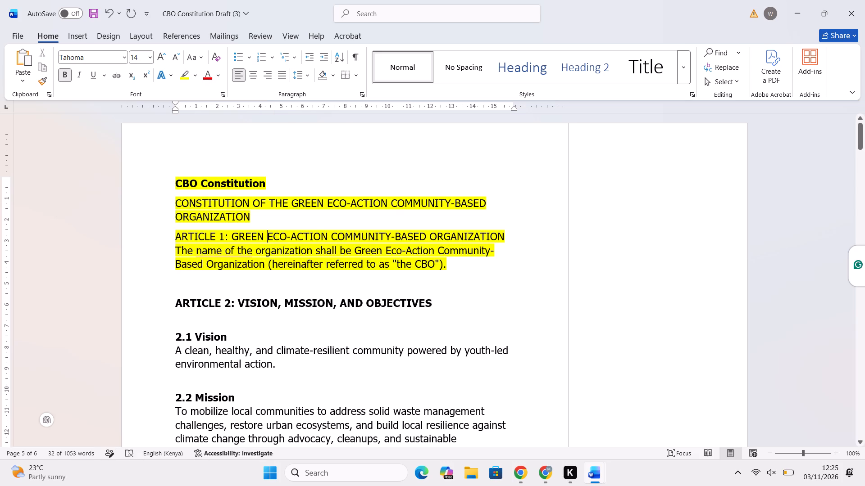
pyautogui.click(444, 172)
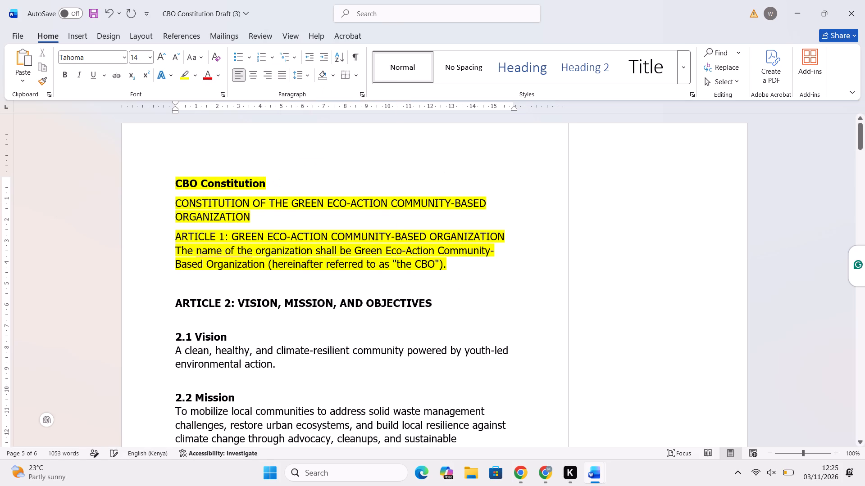
pyautogui.moveTo(449, 270); pyautogui.dragTo(147, 170)
pyautogui.rightClick(226, 188)
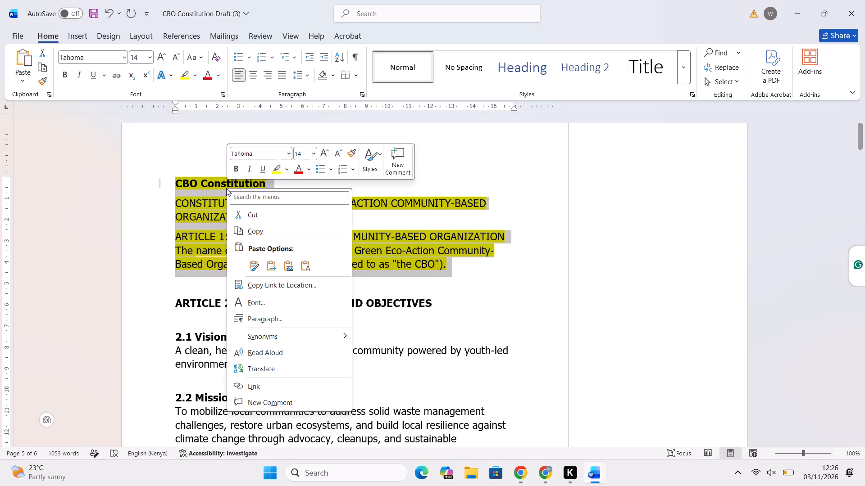
pyautogui.click(402, 149)
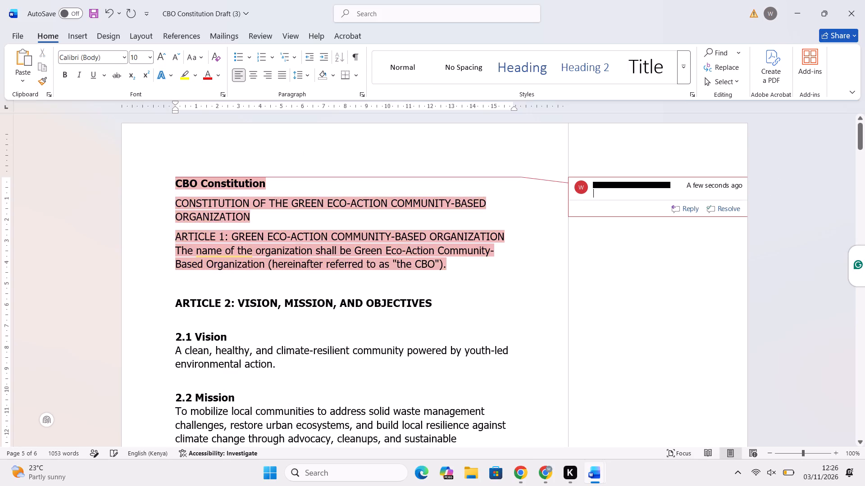
pyautogui.write('We need to develop')
pyautogui.press('space')
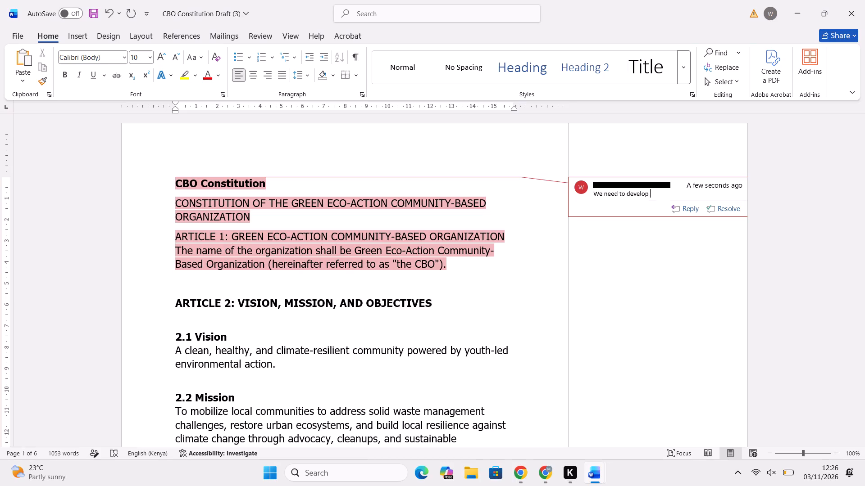
pyautogui.press('BackSpace')
pyautogui.press('BackSpace')
pyautogui.press('BackSpace')
pyautogui.press('BackSpace')
pyautogui.press('BackSpace')
pyautogui.press('BackSpace')
pyautogui.press('BackSpace')
pyautogui.press('BackSpace')
pyautogui.write('come up wth a')
pyautogui.press('space')
pyautogui.press('BackSpace')
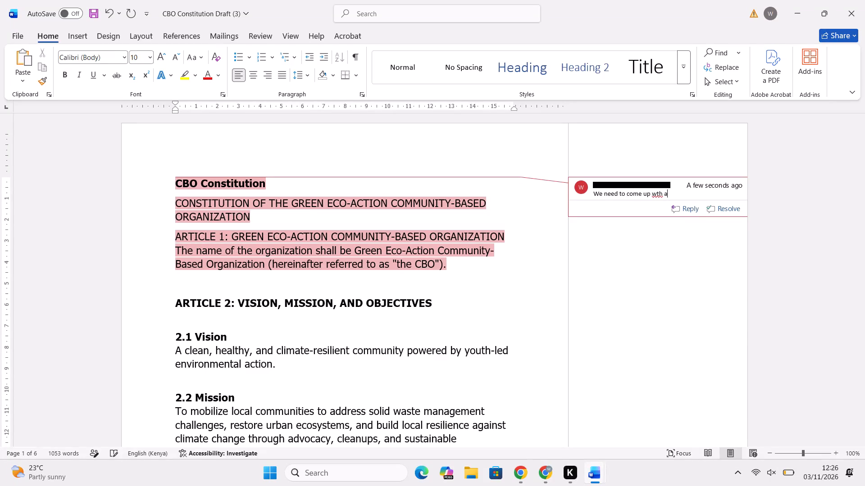
pyautogui.press('BackSpace')
pyautogui.press('BackSpace')
pyautogui.press('BackSpace')
pyautogui.press('BackSpace')
pyautogui.write('ith a')
pyautogui.press('space')
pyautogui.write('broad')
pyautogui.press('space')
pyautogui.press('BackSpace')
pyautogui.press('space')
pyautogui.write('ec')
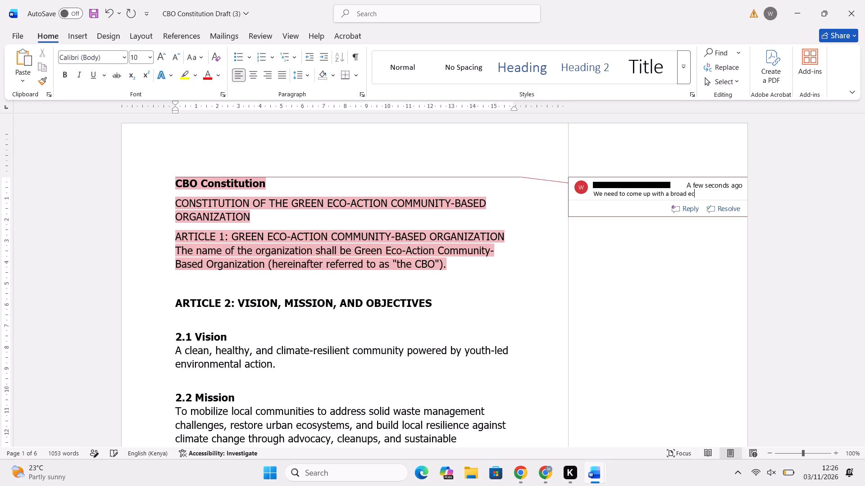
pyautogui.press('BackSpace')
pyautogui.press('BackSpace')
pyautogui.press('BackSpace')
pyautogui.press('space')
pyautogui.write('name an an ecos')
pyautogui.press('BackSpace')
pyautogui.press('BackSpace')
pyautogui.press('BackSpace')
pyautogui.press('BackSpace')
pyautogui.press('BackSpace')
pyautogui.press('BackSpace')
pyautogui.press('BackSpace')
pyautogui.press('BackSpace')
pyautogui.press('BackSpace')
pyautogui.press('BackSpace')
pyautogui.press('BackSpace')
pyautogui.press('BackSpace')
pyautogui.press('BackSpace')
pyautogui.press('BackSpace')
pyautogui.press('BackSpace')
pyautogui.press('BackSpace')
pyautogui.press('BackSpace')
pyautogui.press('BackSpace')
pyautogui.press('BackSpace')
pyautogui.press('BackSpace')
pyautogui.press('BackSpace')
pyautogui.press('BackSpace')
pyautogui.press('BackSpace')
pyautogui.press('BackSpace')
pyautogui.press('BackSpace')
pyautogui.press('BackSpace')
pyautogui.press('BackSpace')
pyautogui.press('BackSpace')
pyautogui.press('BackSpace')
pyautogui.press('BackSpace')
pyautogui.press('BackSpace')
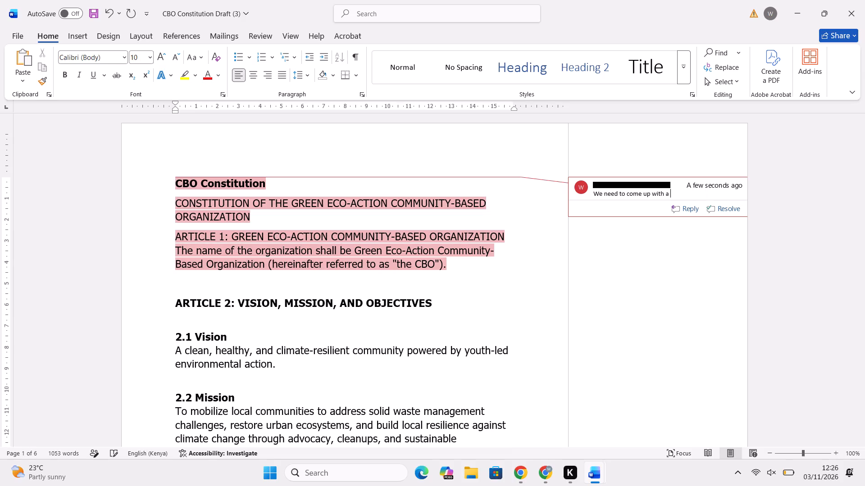
# Replace the trailing "a" in the comment so it reads "We need to come up with something for this".
pyautogui.press('BackSpace')
pyautogui.press('BackSpace')
pyautogui.press('BackSpace')
pyautogui.press('space')
pyautogui.write('something for thsi')
pyautogui.press('space')
pyautogui.press('Return')
pyautogui.press('BackSpace')
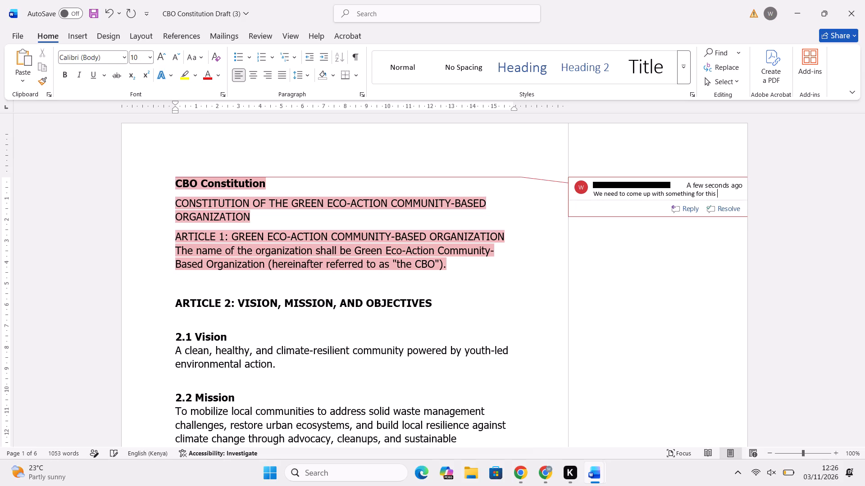
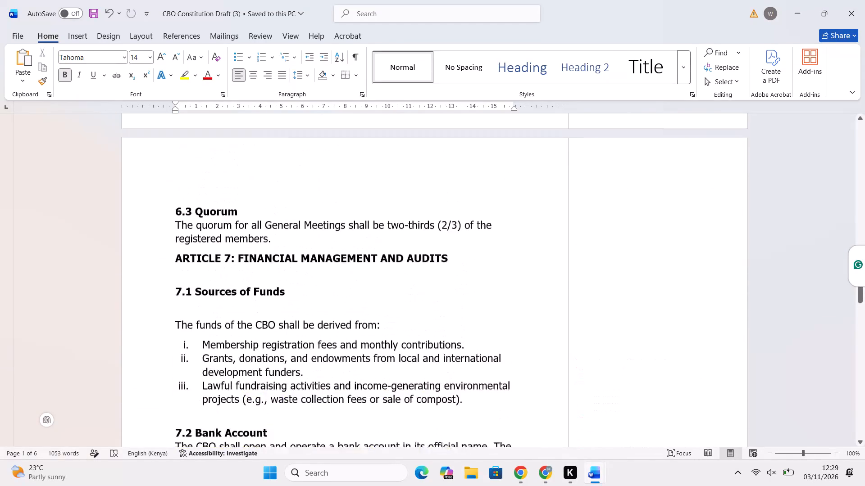
# Look back over the constitution draft from Article 7 on financial management to the highlighted title and Article 1 block.
pyautogui.scroll(19, 482, 279)
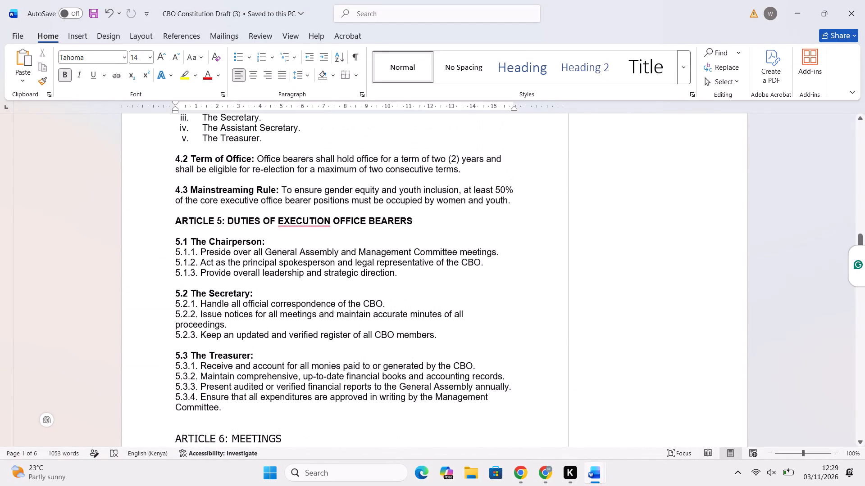
pyautogui.scroll(19, 482, 279)
pyautogui.scroll(13, 482, 279)
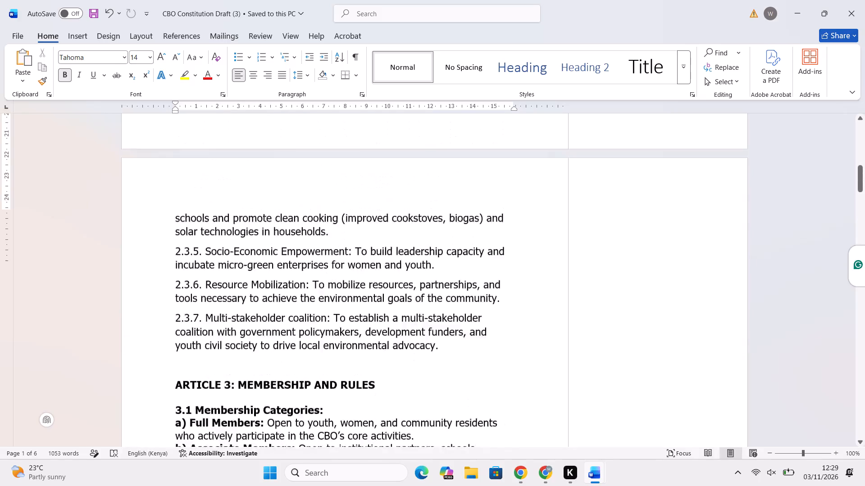
pyautogui.scroll(20, 482, 279)
pyautogui.scroll(10, 482, 279)
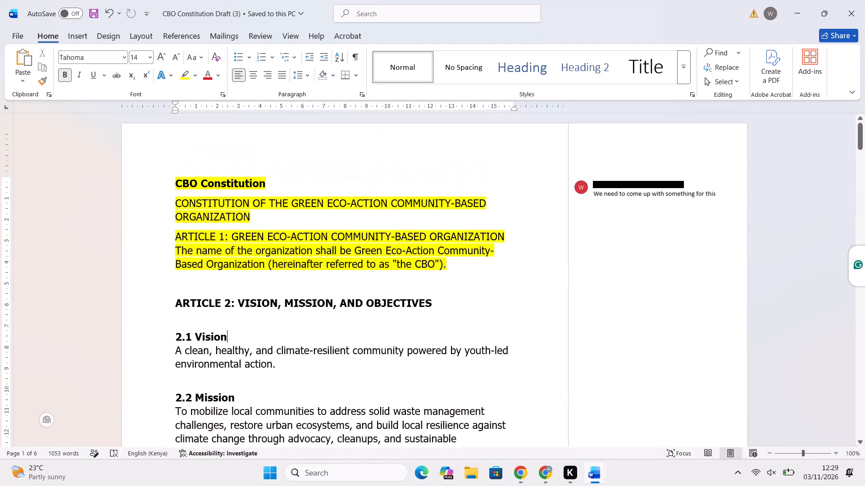